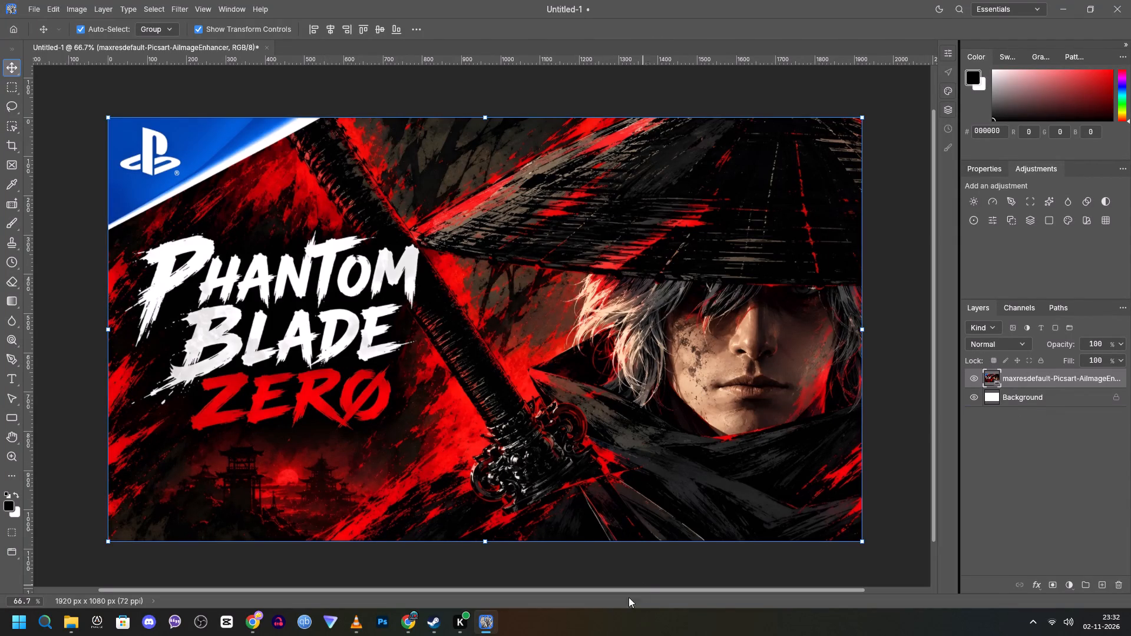
Place the "Autumn Fortress Master in Golden Light" image from the Downloads folder into the open Untitled-1 document.
{"action": "left_click", "coordinate": [673, 635]}
{"action": "left_click", "coordinate": [517, 635]}
{"action": "left_click", "coordinate": [483, 629]}
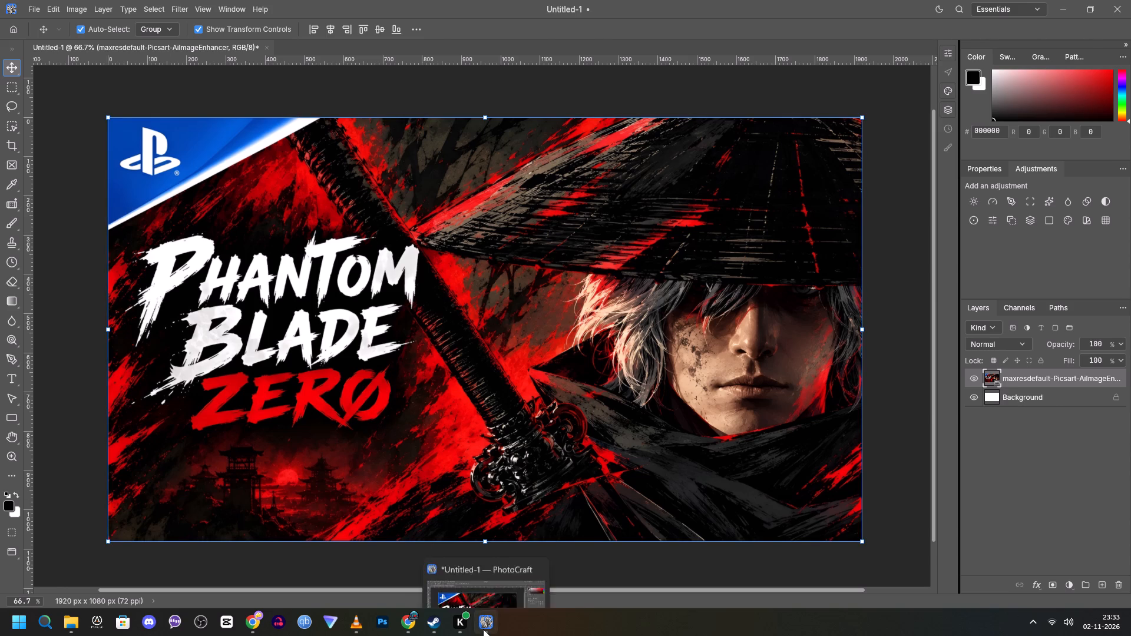
{"action": "left_click", "coordinate": [1130, 635]}
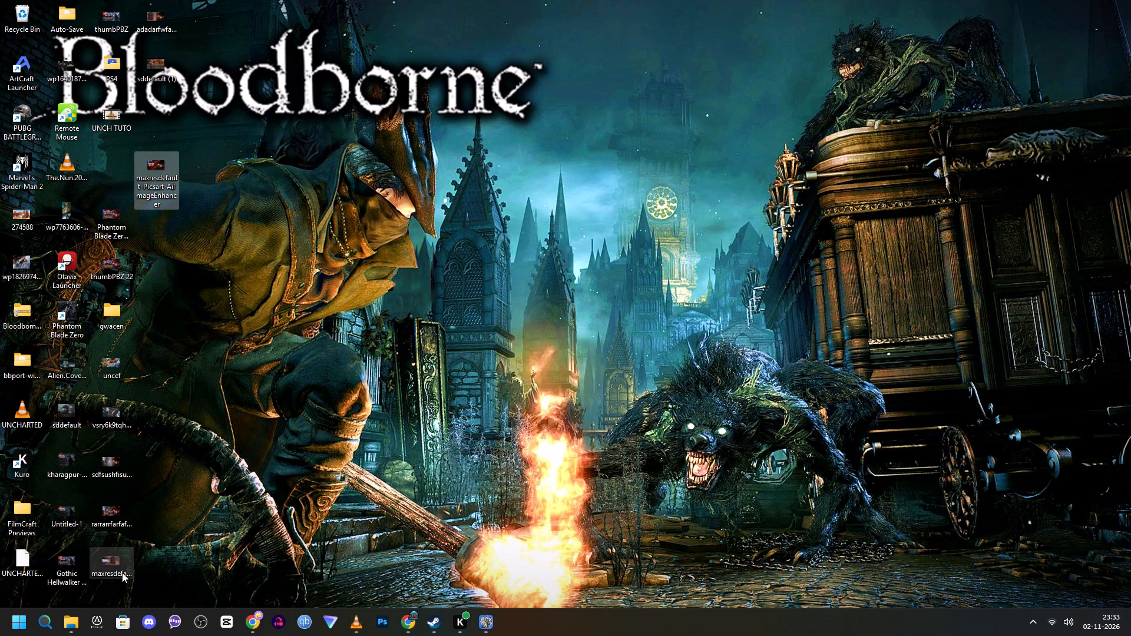
{"action": "left_click", "coordinate": [62, 630]}
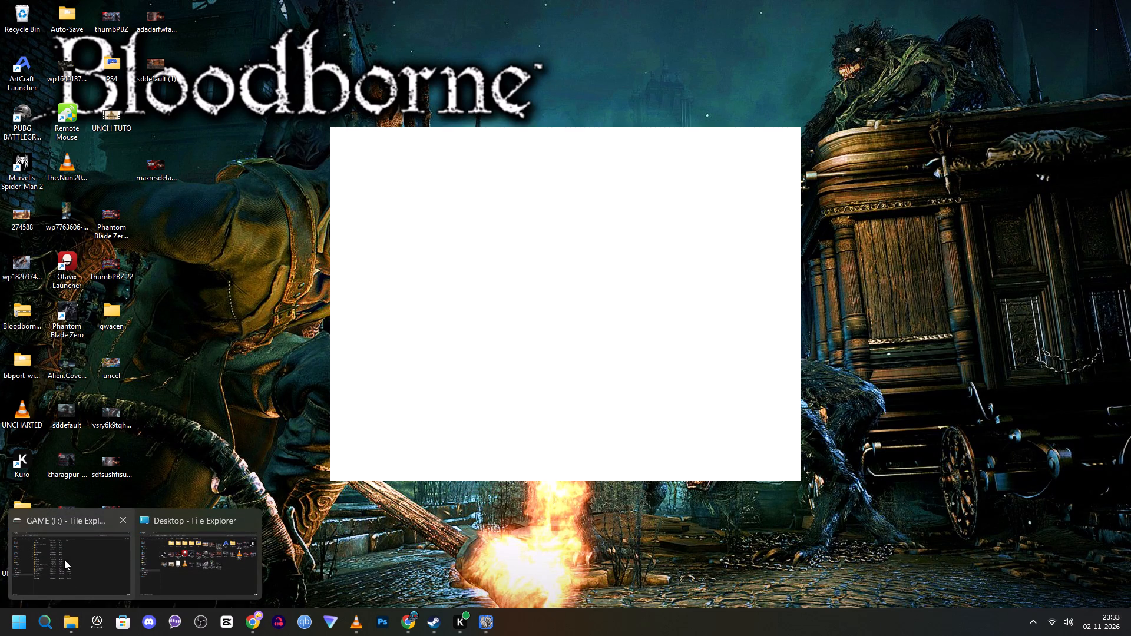
{"action": "left_click", "coordinate": [79, 551]}
{"action": "left_click", "coordinate": [70, 155]}
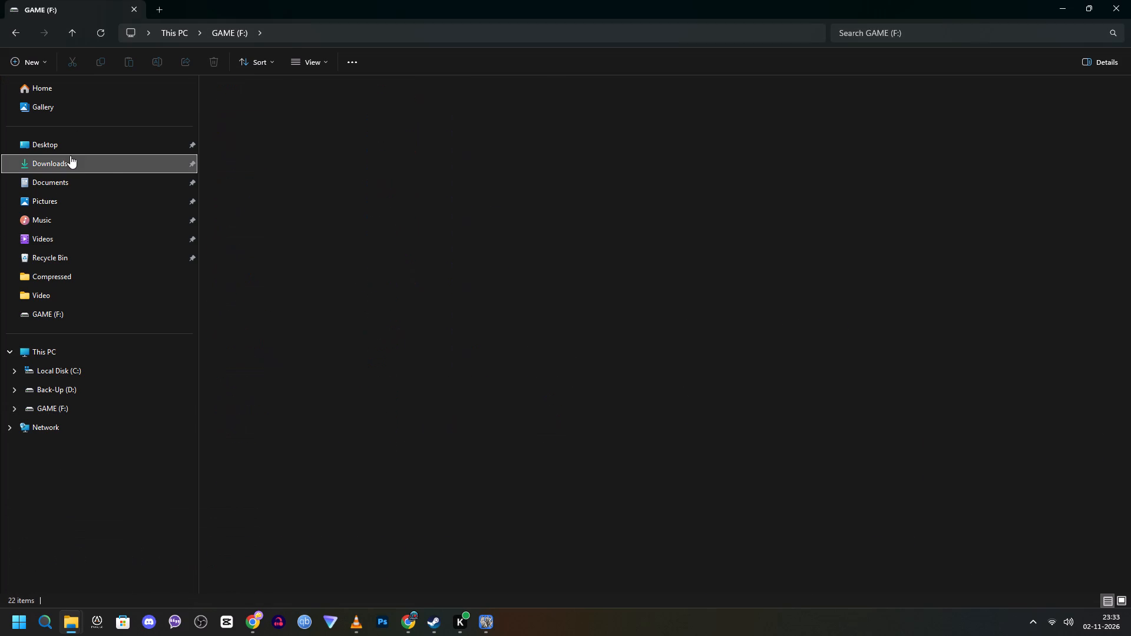
{"action": "left_click_drag", "start_coordinate": [247, 140], "coordinate": [467, 439]}
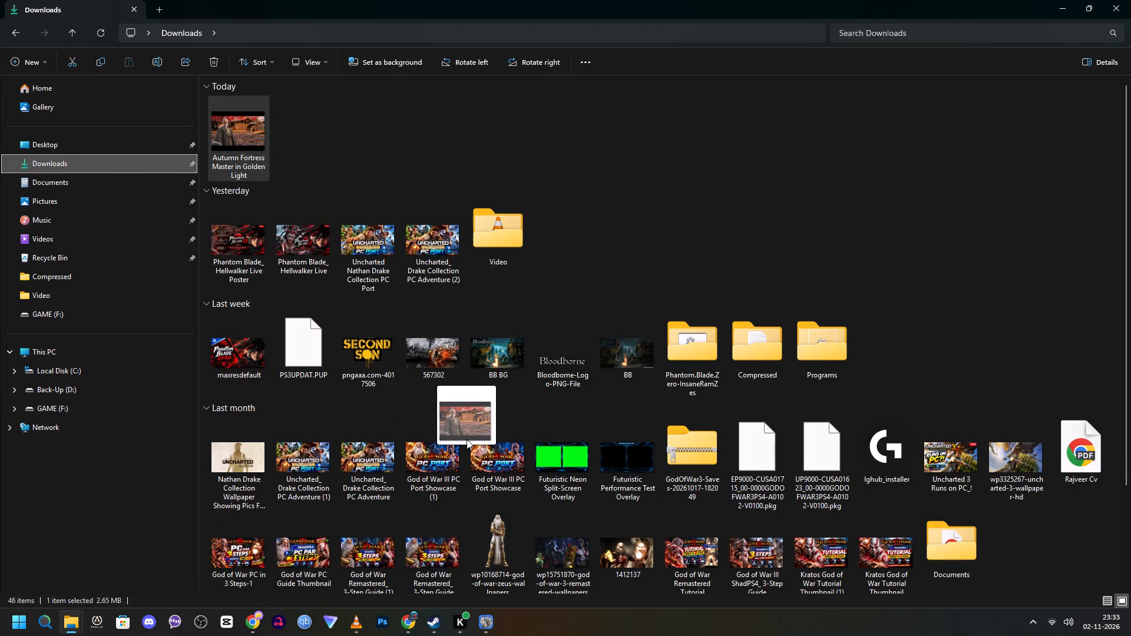
{"action": "left_click_drag", "start_coordinate": [467, 439], "coordinate": [448, 542]}
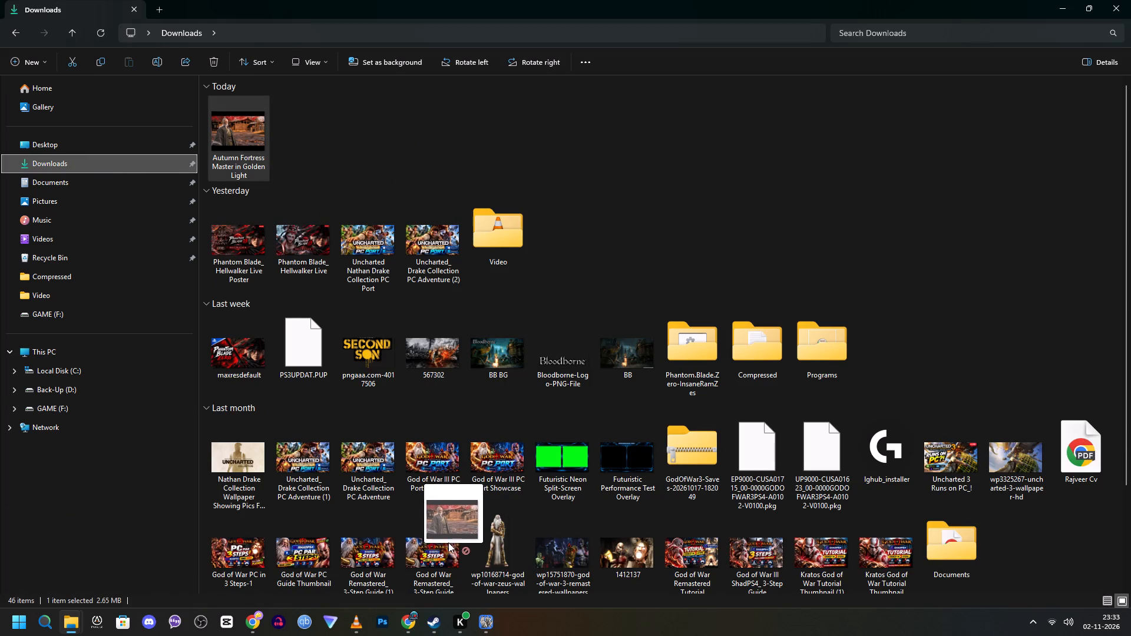
{"action": "left_click_drag", "start_coordinate": [448, 542], "coordinate": [542, 397]}
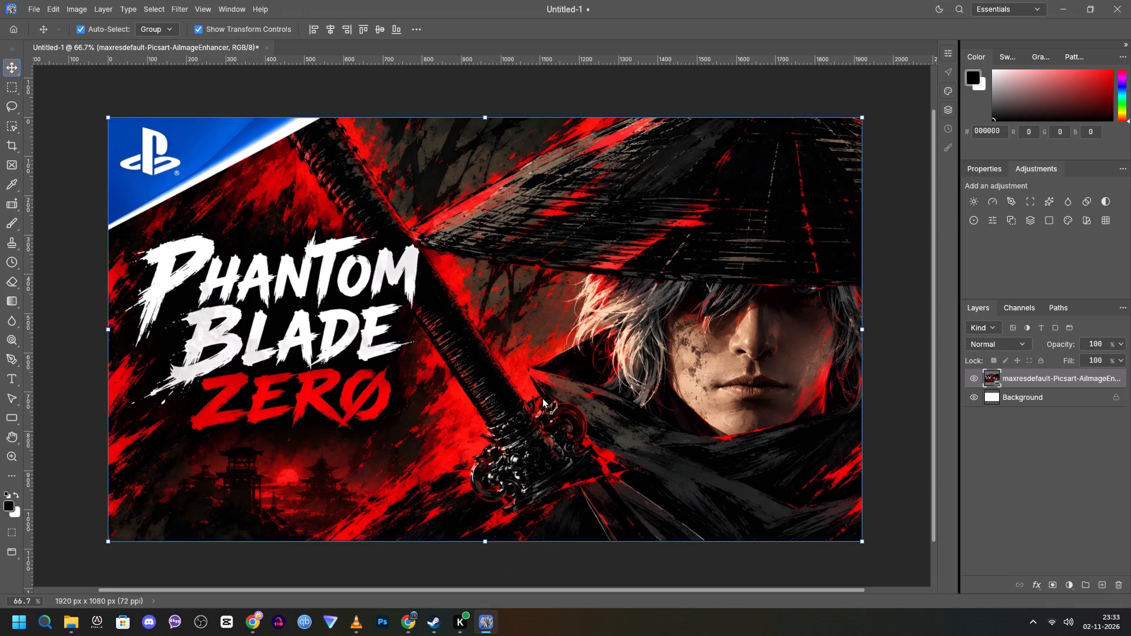
{"action": "left_click_drag", "start_coordinate": [542, 397], "coordinate": [541, 405]}
{"action": "left_click", "coordinate": [679, 413]}
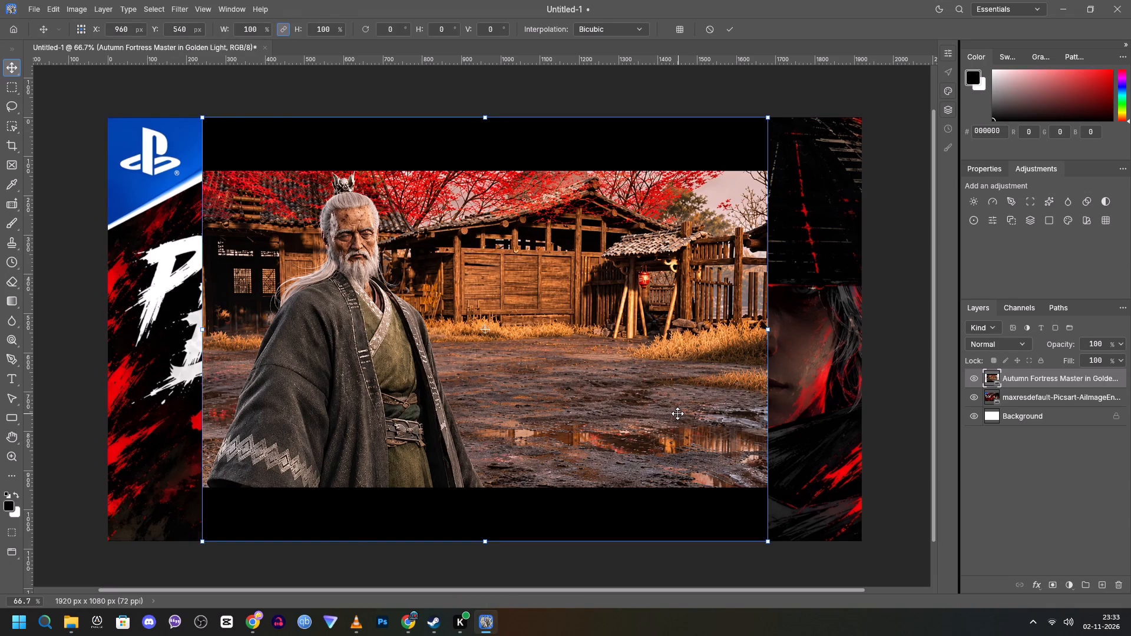
Scale the placed fortress master image to about 152.5% and position it at X 960 px, Y 612 px, filling the canvas.
{"action": "left_click_drag", "start_coordinate": [651, 407], "coordinate": [539, 344]}
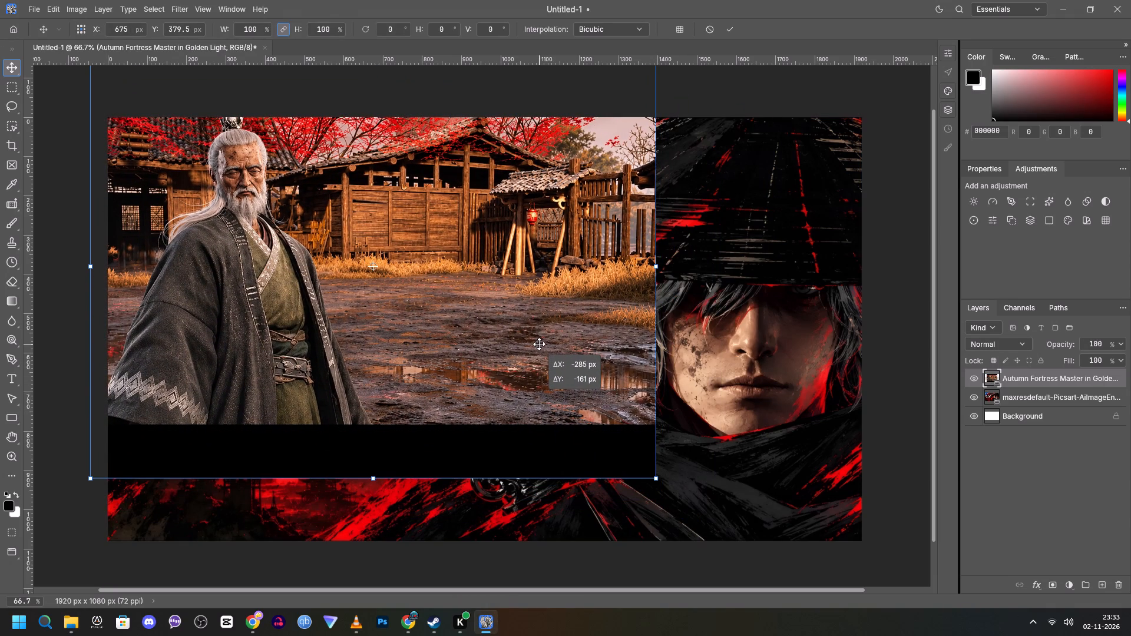
{"action": "left_click_drag", "start_coordinate": [539, 344], "coordinate": [538, 344]}
{"action": "left_click_drag", "start_coordinate": [375, 478], "coordinate": [393, 635]}
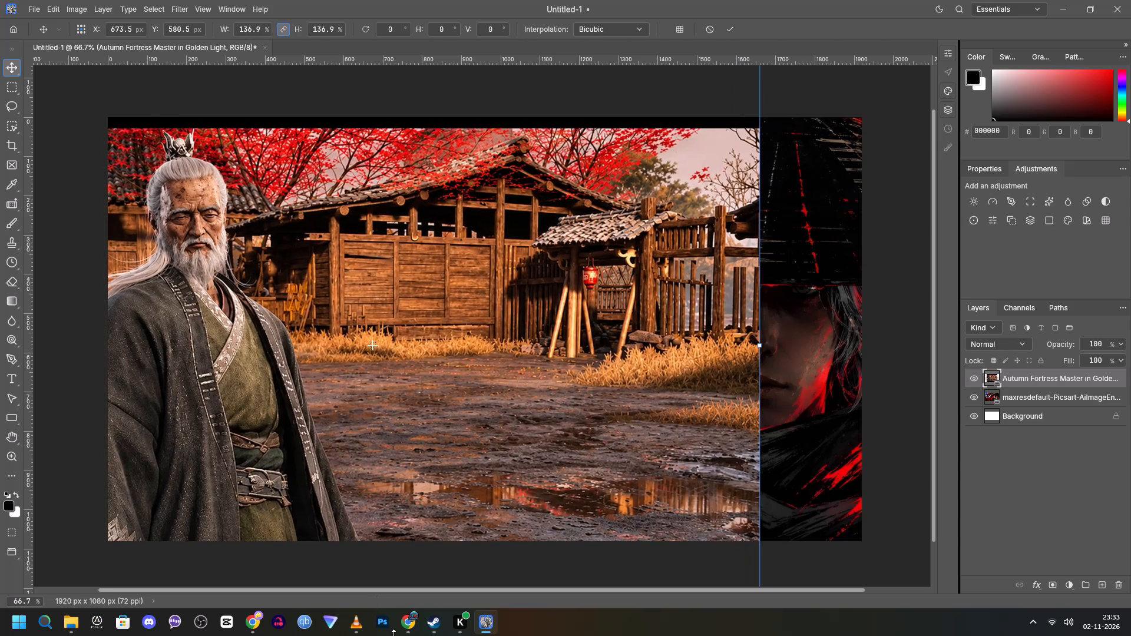
{"action": "left_click_drag", "start_coordinate": [393, 635], "coordinate": [418, 635]}
{"action": "left_click_drag", "start_coordinate": [431, 377], "coordinate": [516, 363]}
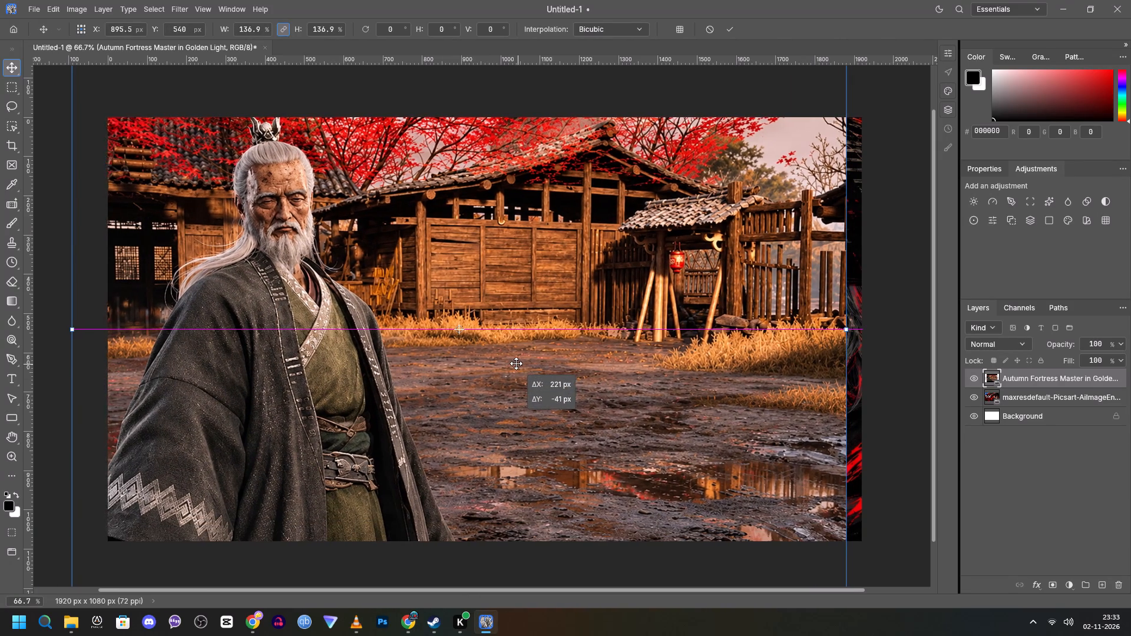
{"action": "left_click_drag", "start_coordinate": [516, 363], "coordinate": [513, 360]}
{"action": "scroll", "coordinate": [515, 359], "scroll_direction": "down", "scroll_amount": 7}
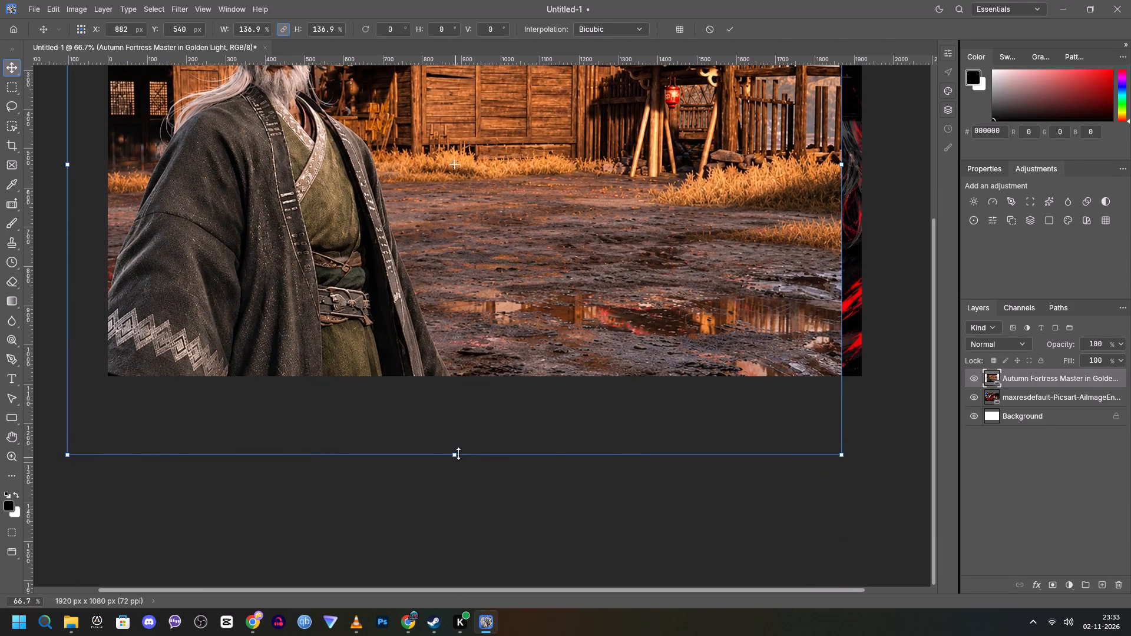
{"action": "left_click_drag", "start_coordinate": [458, 452], "coordinate": [463, 521]}
{"action": "scroll", "coordinate": [468, 516], "scroll_direction": "up", "scroll_amount": 5}
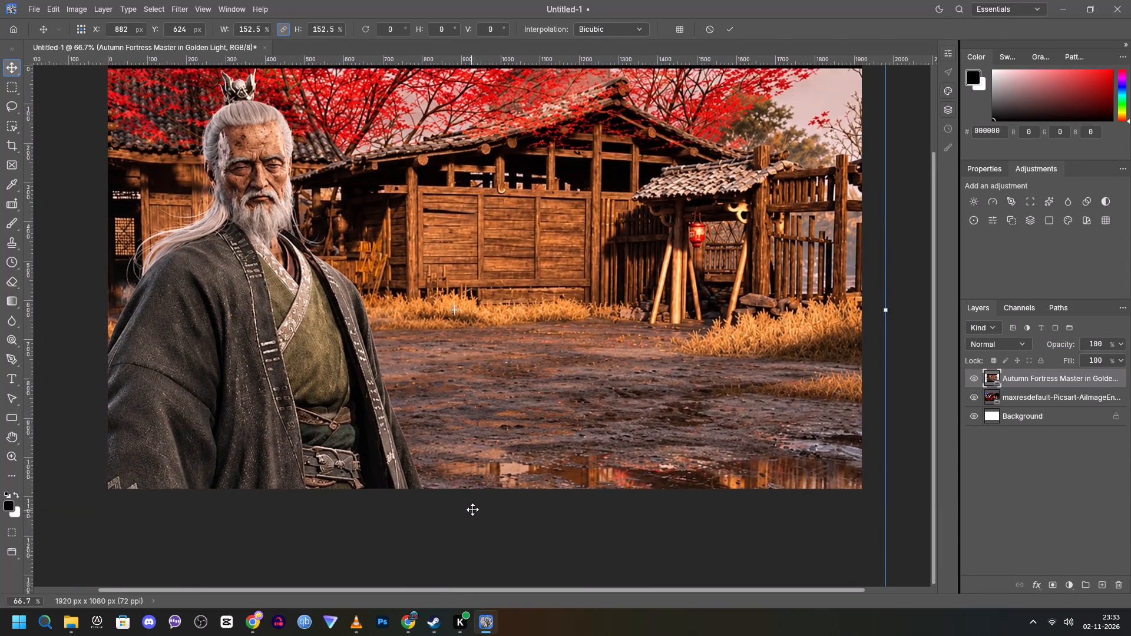
{"action": "scroll", "coordinate": [472, 509], "scroll_direction": "up", "scroll_amount": 4}
{"action": "left_click_drag", "start_coordinate": [489, 493], "coordinate": [515, 472]}
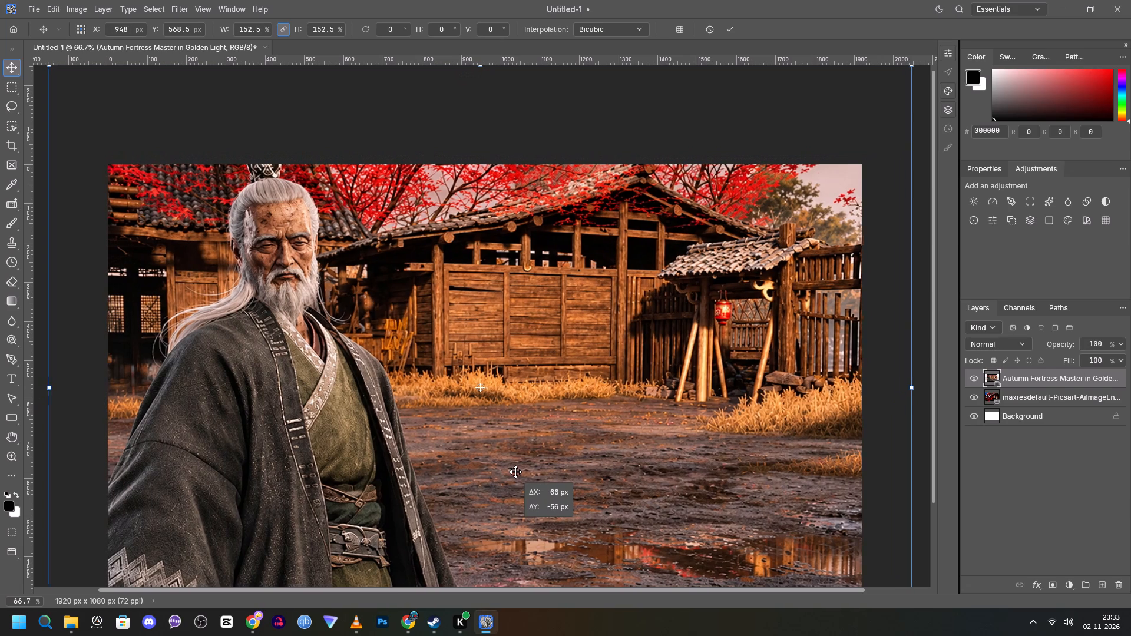
{"action": "left_click_drag", "start_coordinate": [515, 472], "coordinate": [522, 489]}
{"action": "scroll", "coordinate": [522, 488], "scroll_direction": "down", "scroll_amount": 5}
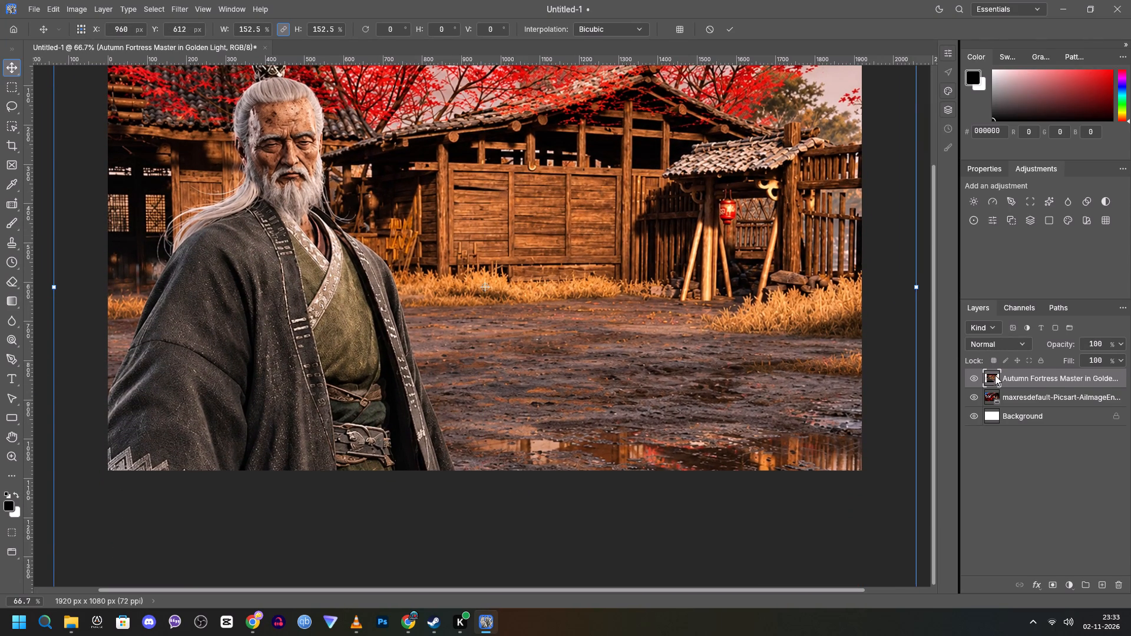
Add a layer mask to the fortress master layer and fade its right half out with a linear black-to-white gradient.
{"action": "left_click", "coordinate": [9, 302]}
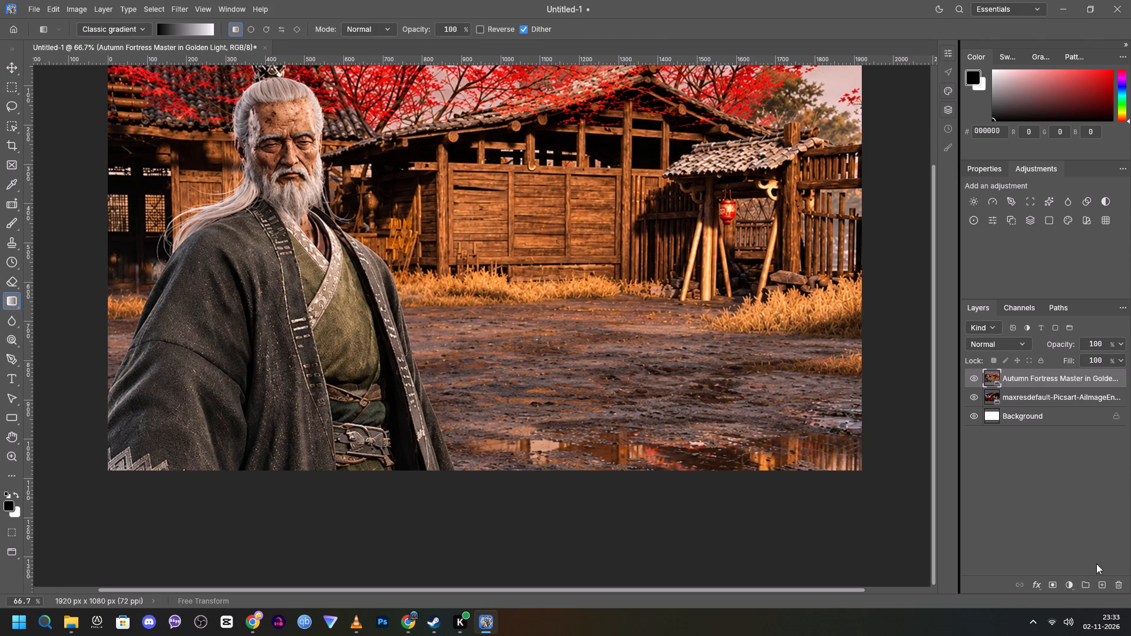
{"action": "left_click", "coordinate": [1051, 581]}
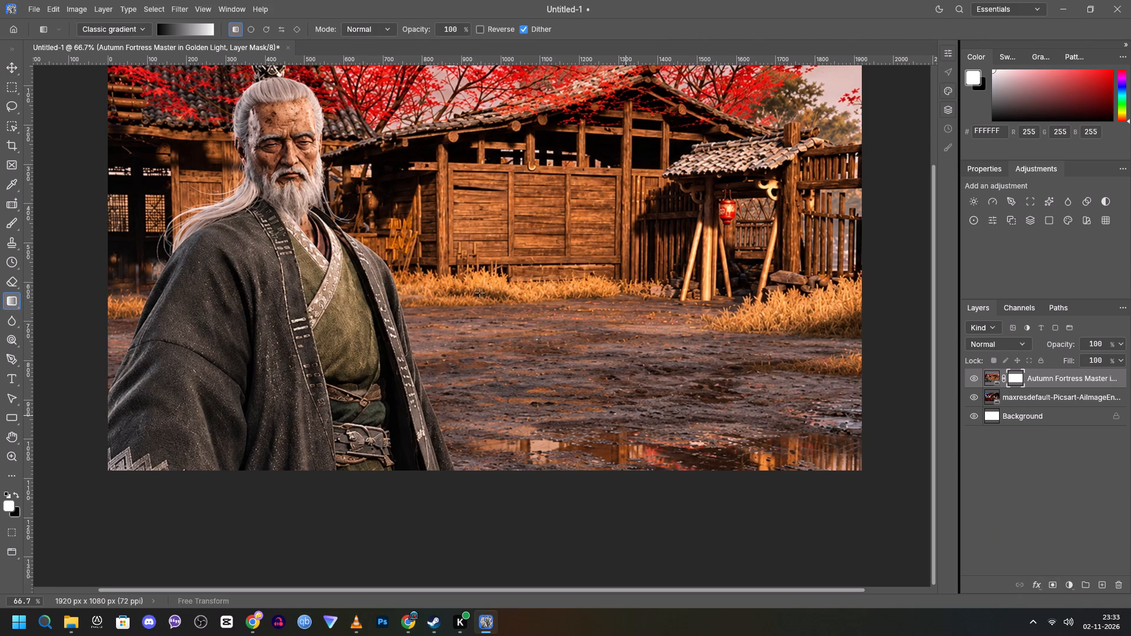
{"action": "left_click", "coordinate": [8, 67]}
{"action": "left_click", "coordinate": [336, 184]}
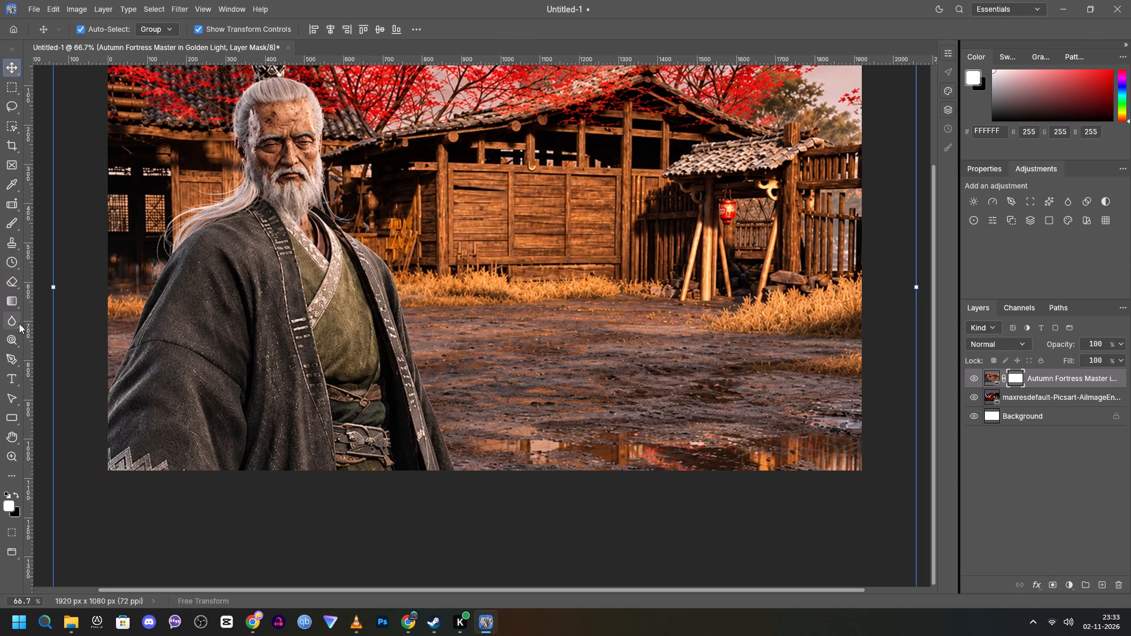
{"action": "left_click", "coordinate": [11, 303]}
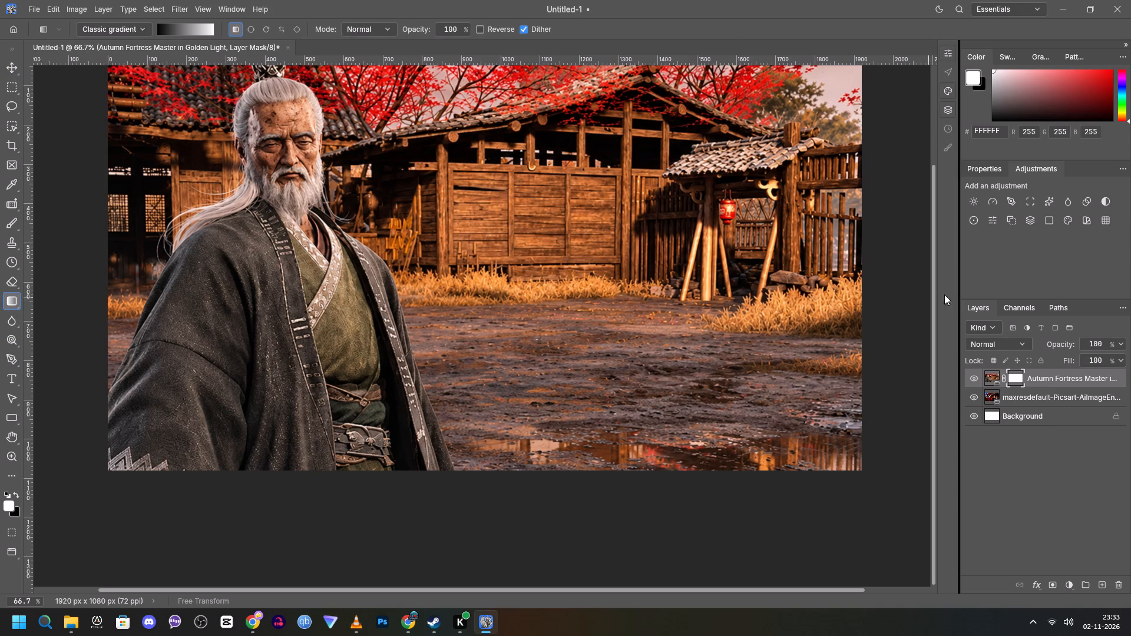
{"action": "left_click_drag", "start_coordinate": [909, 283], "coordinate": [354, 280]}
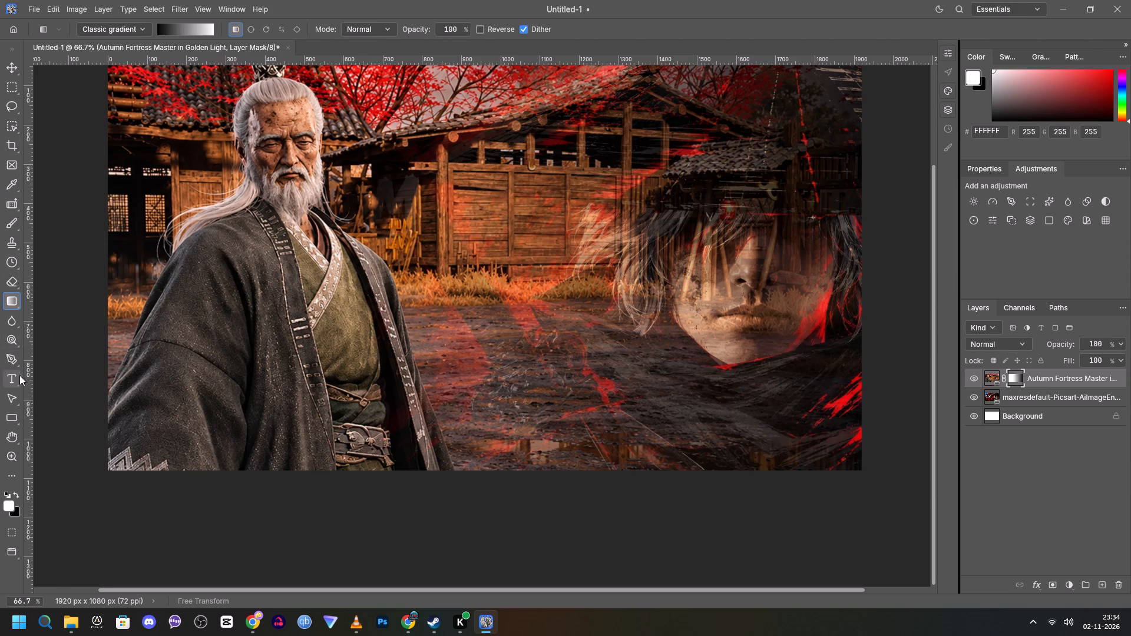
Erase on the fortress master layer's mask with the Eraser to reveal the swordsman's straw hat and hair underneath.
{"action": "left_click", "coordinate": [11, 220]}
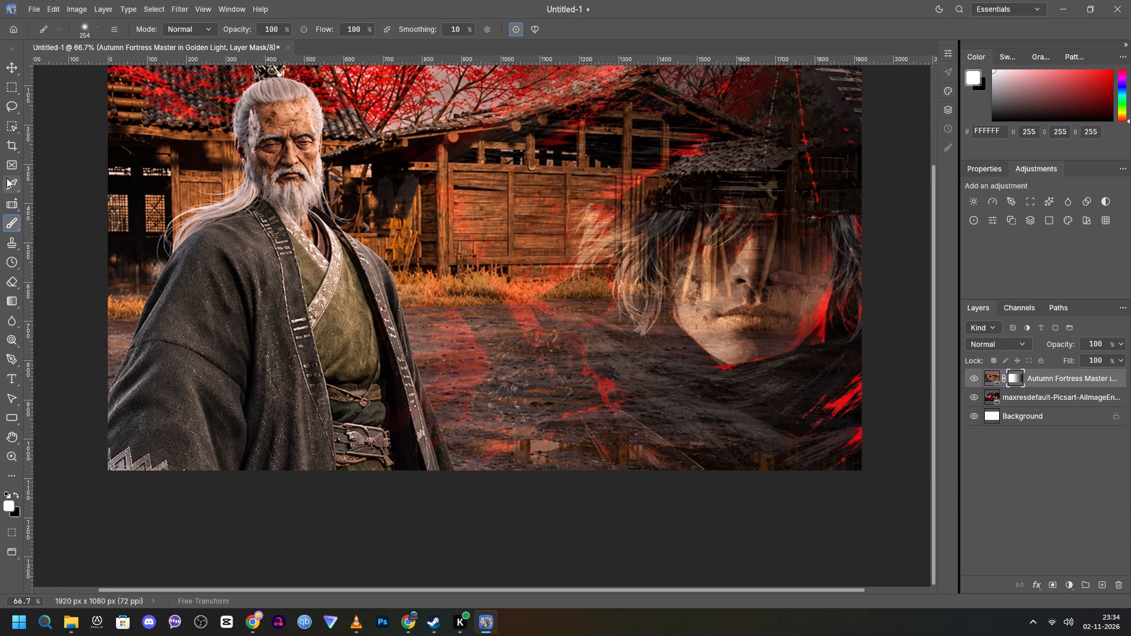
{"action": "left_click", "coordinate": [14, 284]}
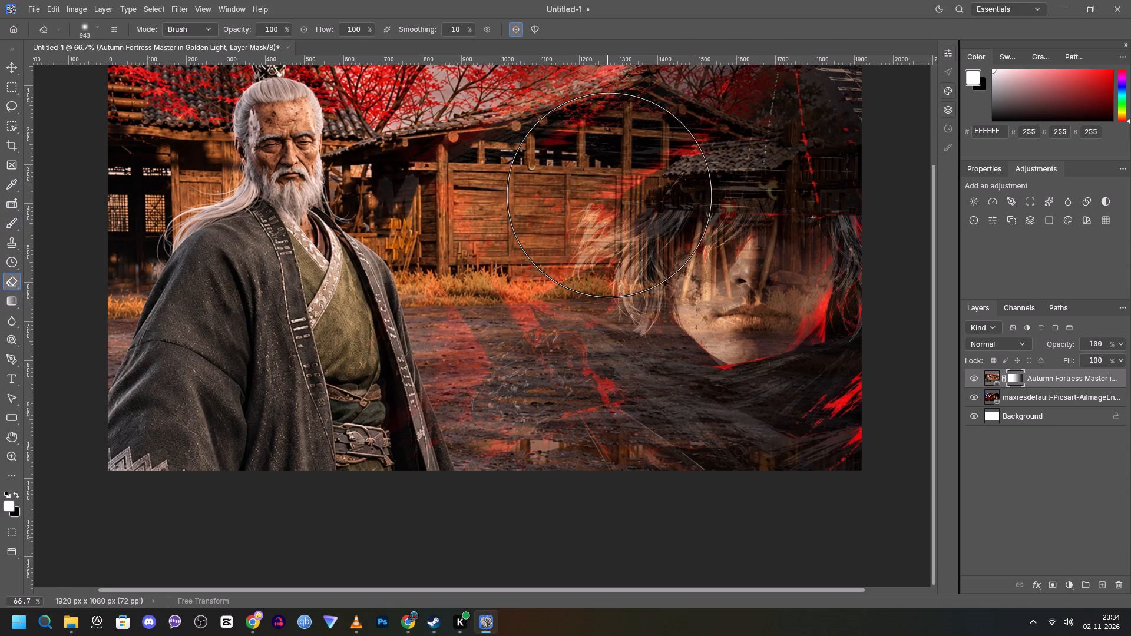
{"action": "left_click_drag", "start_coordinate": [613, 193], "coordinate": [670, 174]}
{"action": "scroll", "coordinate": [670, 174], "scroll_direction": "up", "scroll_amount": 3}
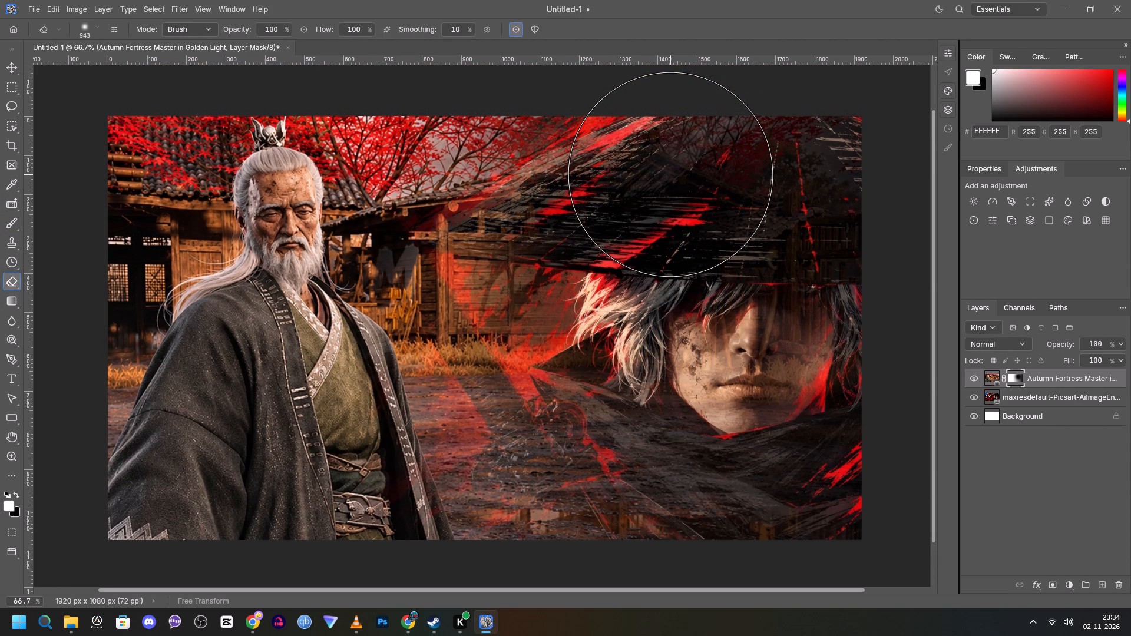
{"action": "left_click_drag", "start_coordinate": [670, 174], "coordinate": [659, 174]}
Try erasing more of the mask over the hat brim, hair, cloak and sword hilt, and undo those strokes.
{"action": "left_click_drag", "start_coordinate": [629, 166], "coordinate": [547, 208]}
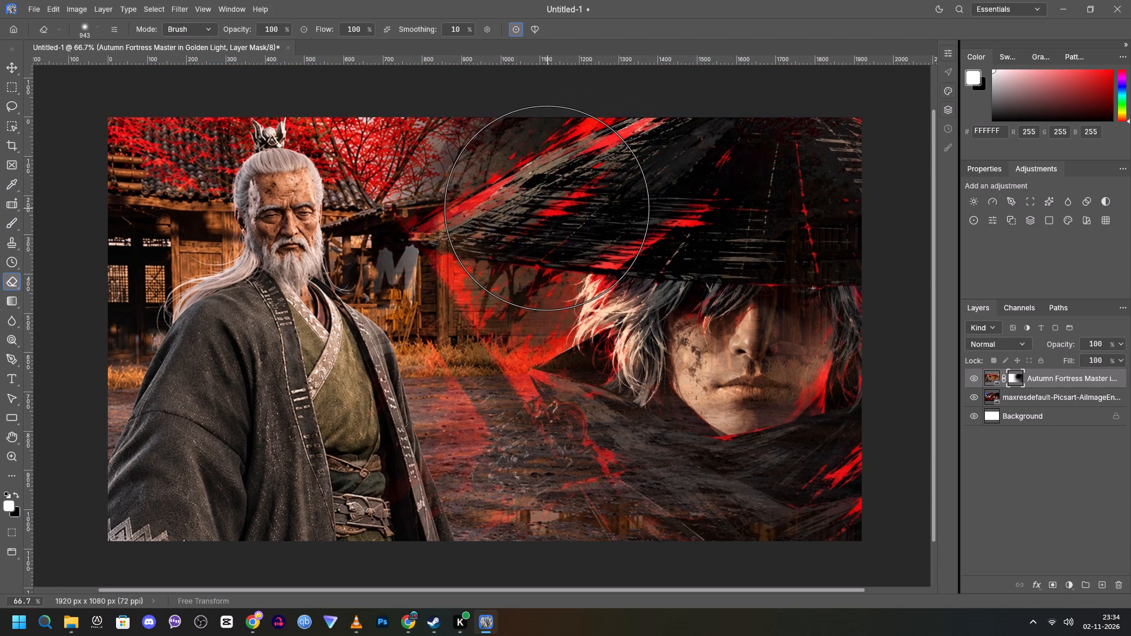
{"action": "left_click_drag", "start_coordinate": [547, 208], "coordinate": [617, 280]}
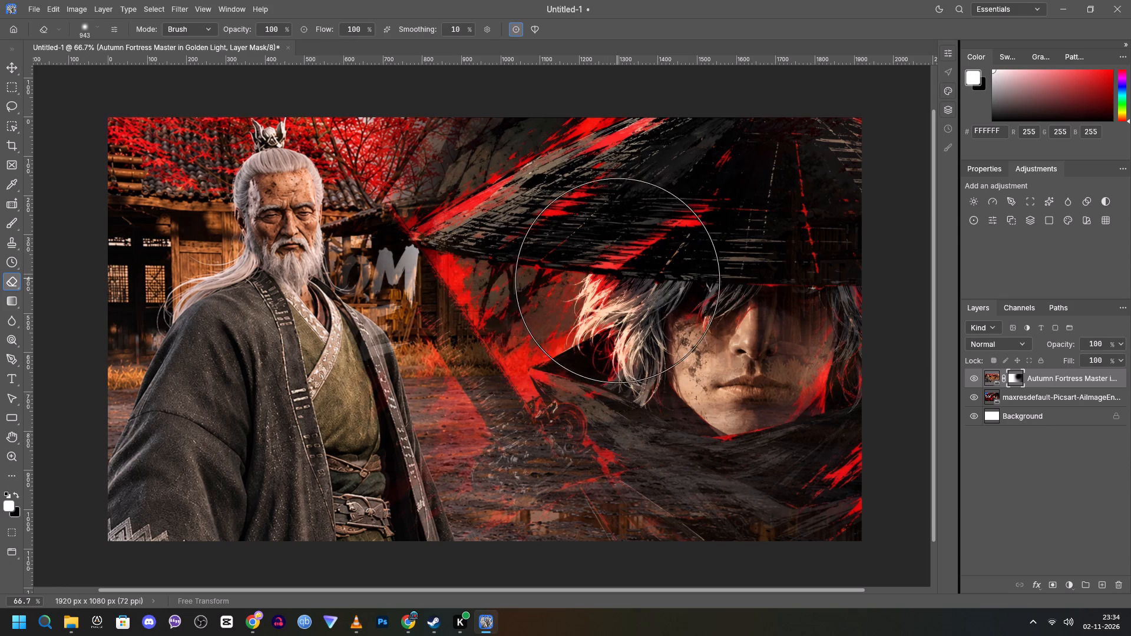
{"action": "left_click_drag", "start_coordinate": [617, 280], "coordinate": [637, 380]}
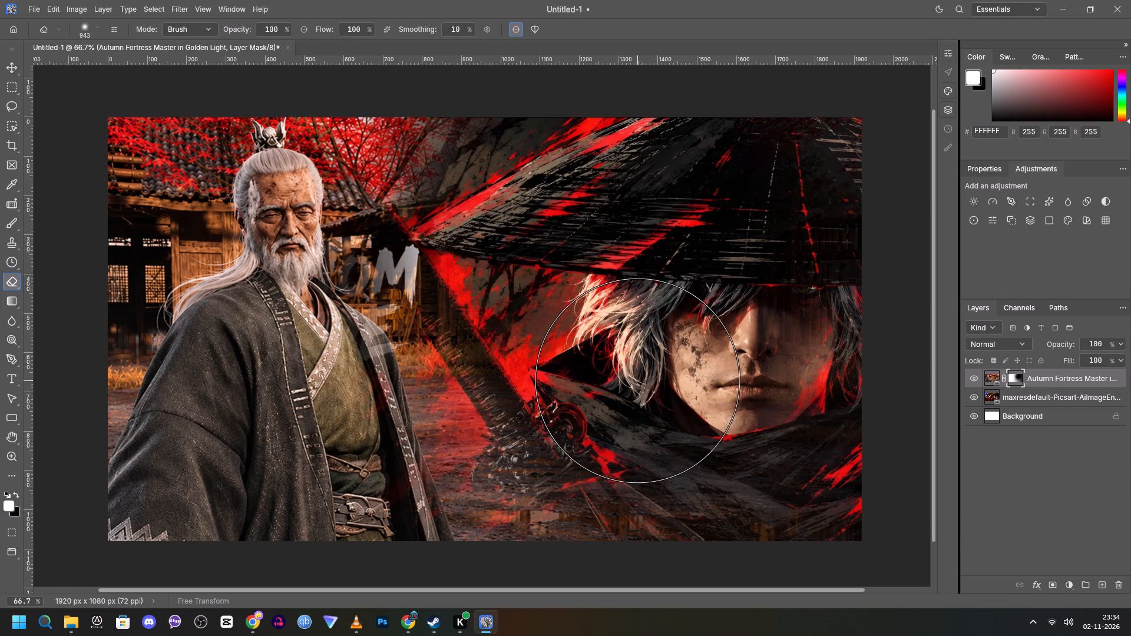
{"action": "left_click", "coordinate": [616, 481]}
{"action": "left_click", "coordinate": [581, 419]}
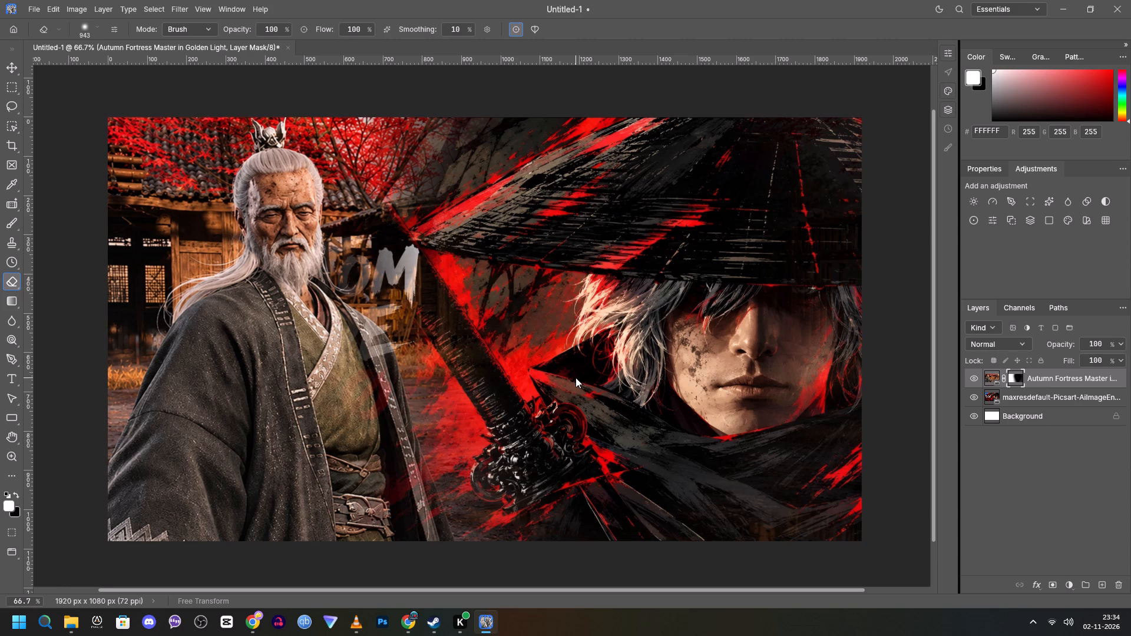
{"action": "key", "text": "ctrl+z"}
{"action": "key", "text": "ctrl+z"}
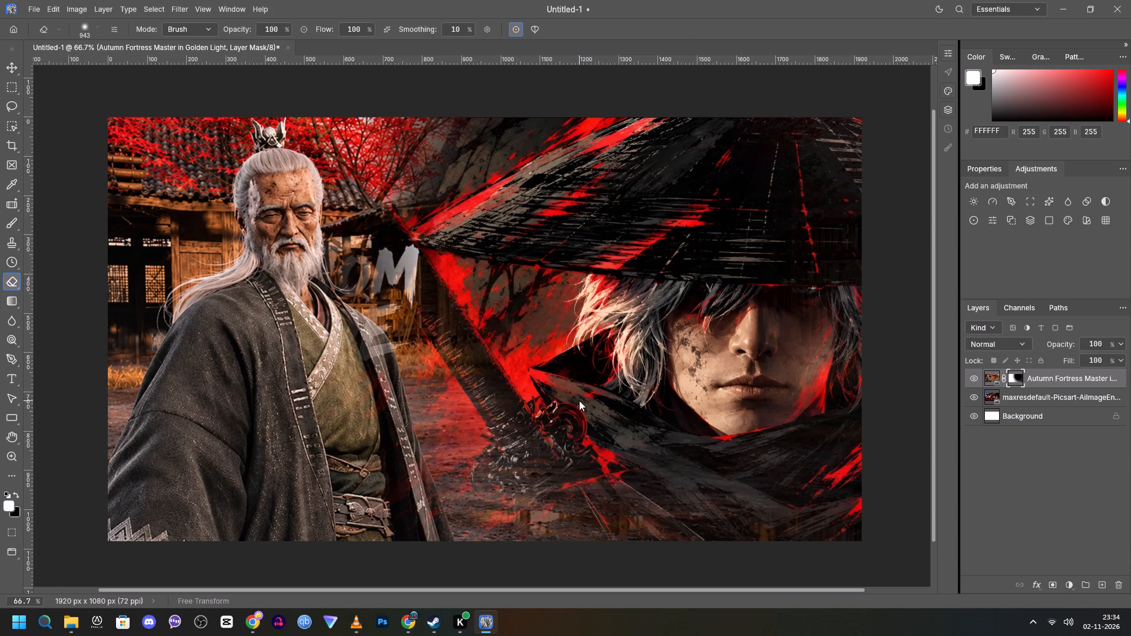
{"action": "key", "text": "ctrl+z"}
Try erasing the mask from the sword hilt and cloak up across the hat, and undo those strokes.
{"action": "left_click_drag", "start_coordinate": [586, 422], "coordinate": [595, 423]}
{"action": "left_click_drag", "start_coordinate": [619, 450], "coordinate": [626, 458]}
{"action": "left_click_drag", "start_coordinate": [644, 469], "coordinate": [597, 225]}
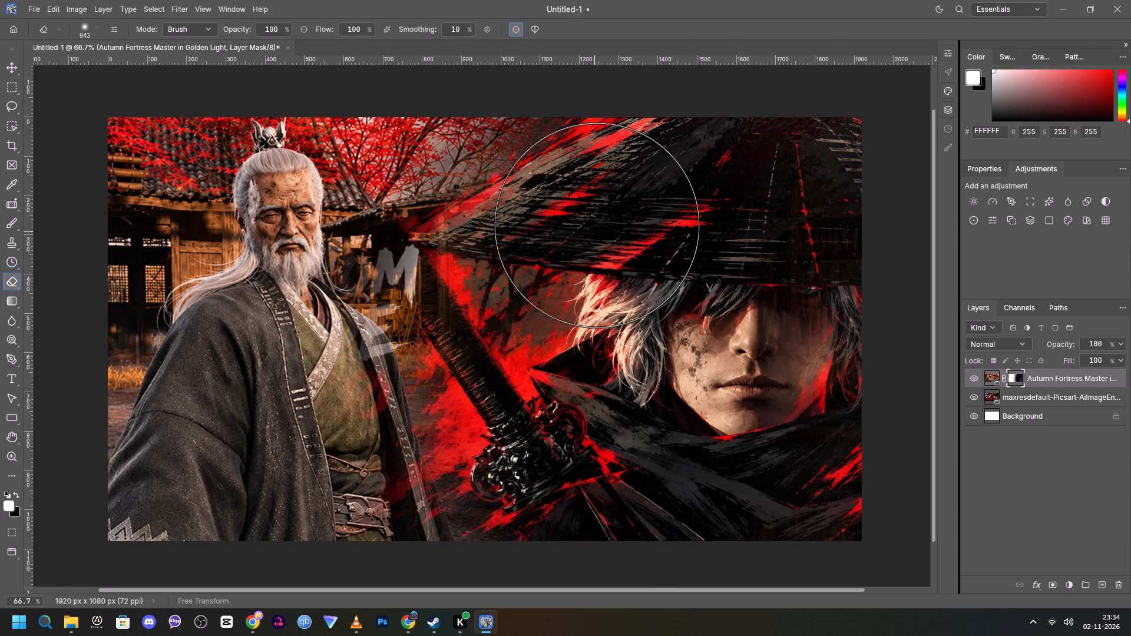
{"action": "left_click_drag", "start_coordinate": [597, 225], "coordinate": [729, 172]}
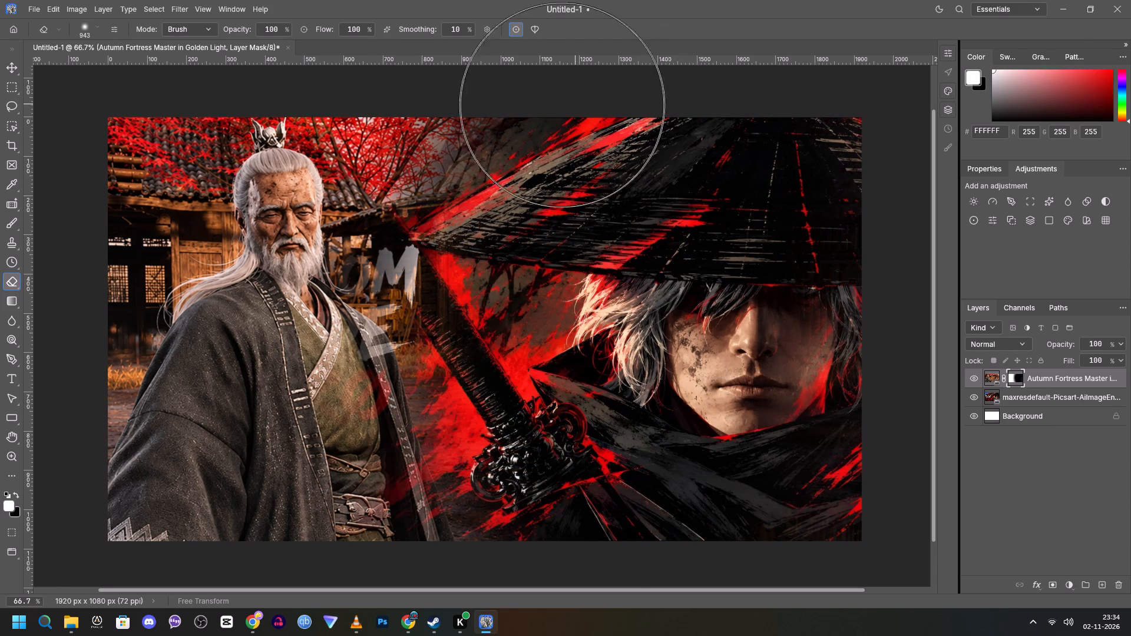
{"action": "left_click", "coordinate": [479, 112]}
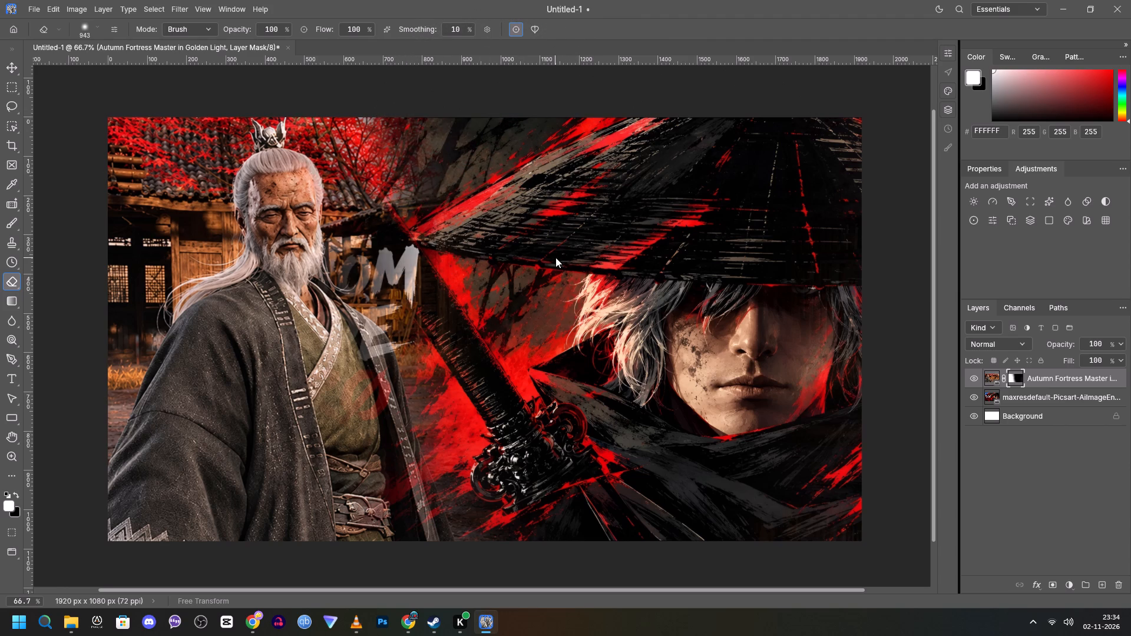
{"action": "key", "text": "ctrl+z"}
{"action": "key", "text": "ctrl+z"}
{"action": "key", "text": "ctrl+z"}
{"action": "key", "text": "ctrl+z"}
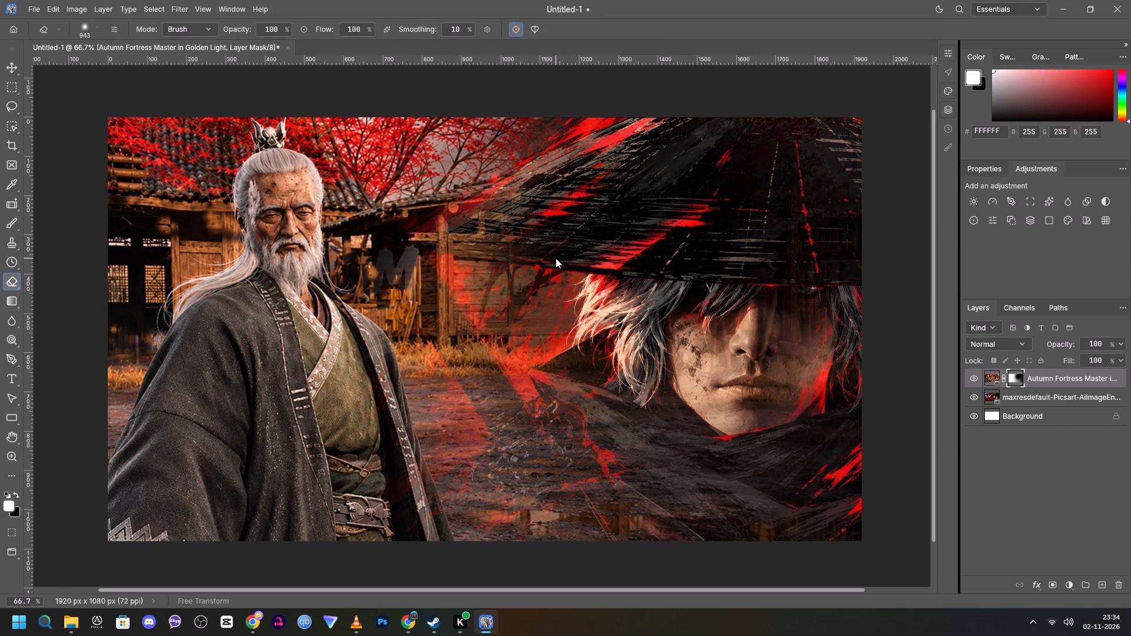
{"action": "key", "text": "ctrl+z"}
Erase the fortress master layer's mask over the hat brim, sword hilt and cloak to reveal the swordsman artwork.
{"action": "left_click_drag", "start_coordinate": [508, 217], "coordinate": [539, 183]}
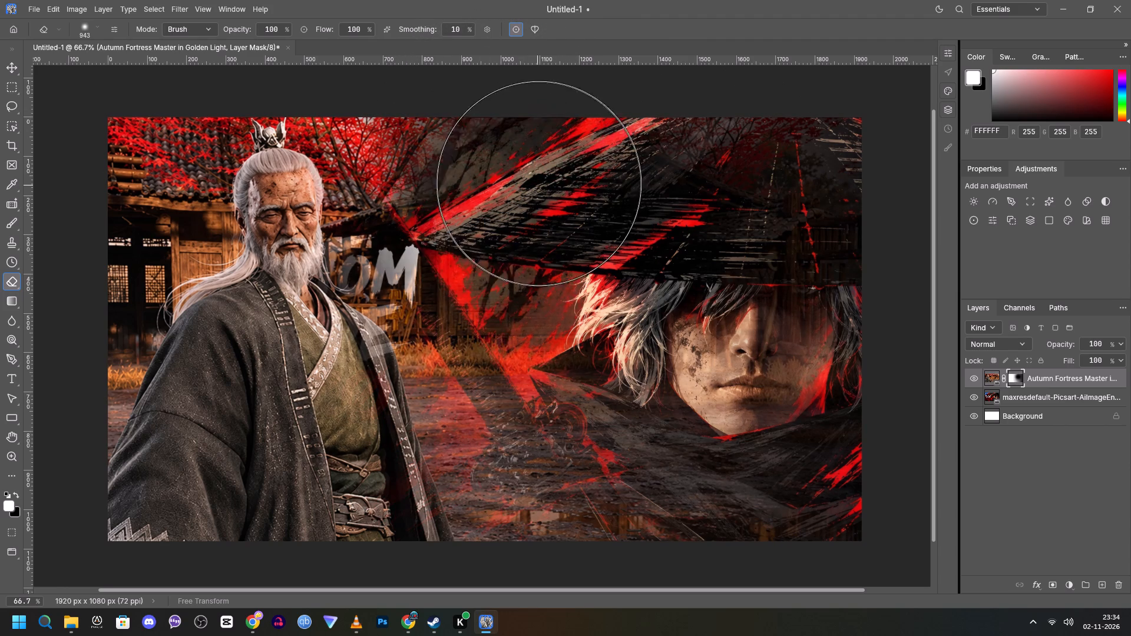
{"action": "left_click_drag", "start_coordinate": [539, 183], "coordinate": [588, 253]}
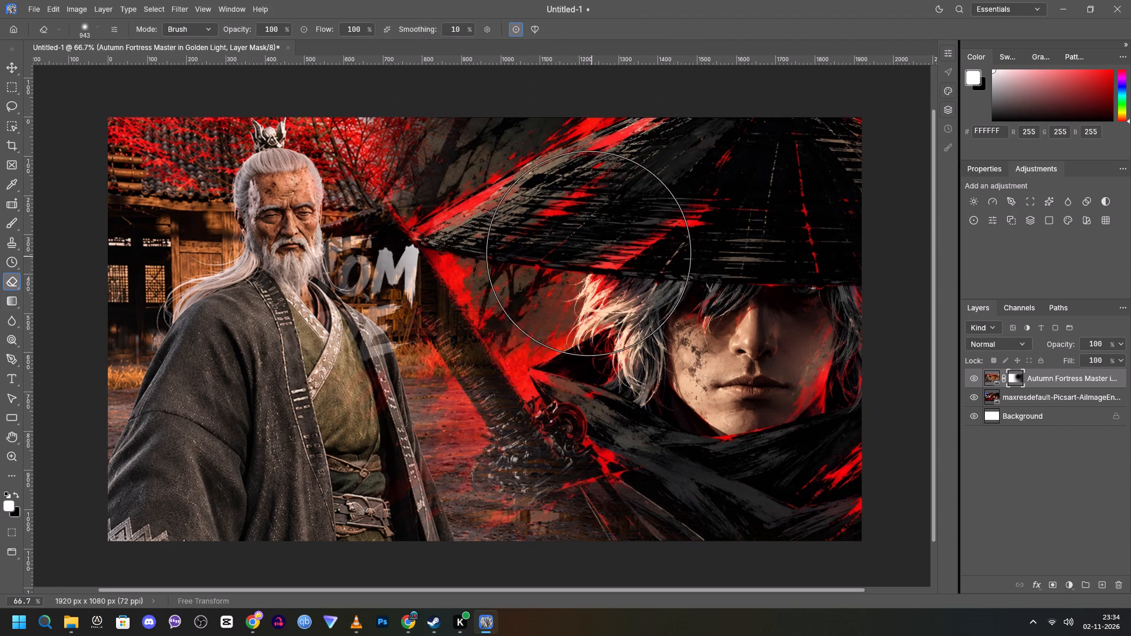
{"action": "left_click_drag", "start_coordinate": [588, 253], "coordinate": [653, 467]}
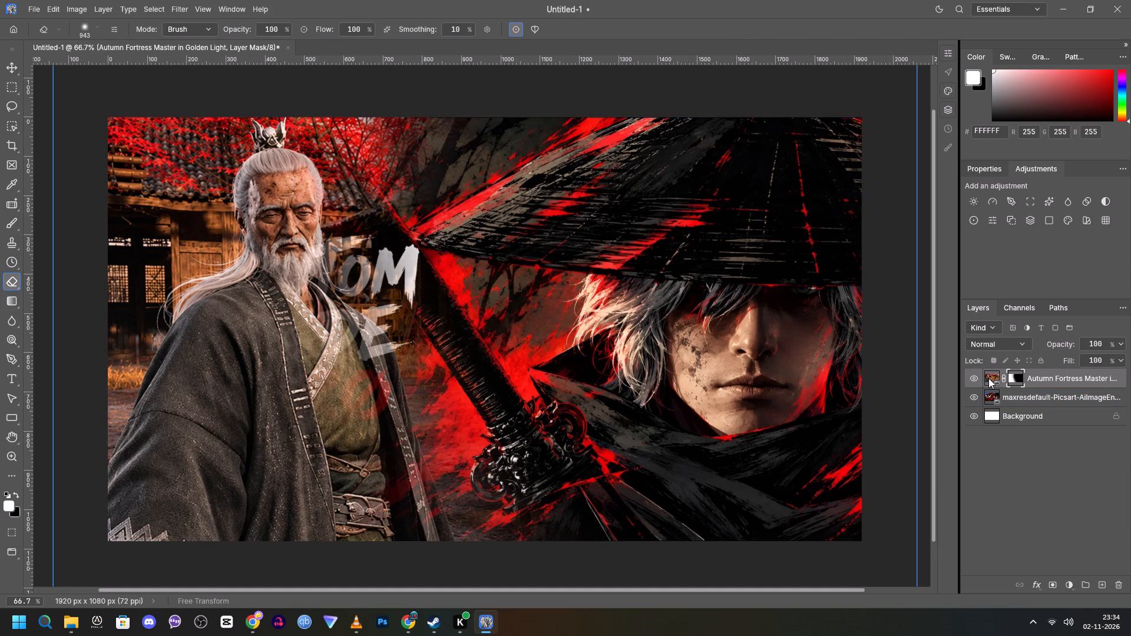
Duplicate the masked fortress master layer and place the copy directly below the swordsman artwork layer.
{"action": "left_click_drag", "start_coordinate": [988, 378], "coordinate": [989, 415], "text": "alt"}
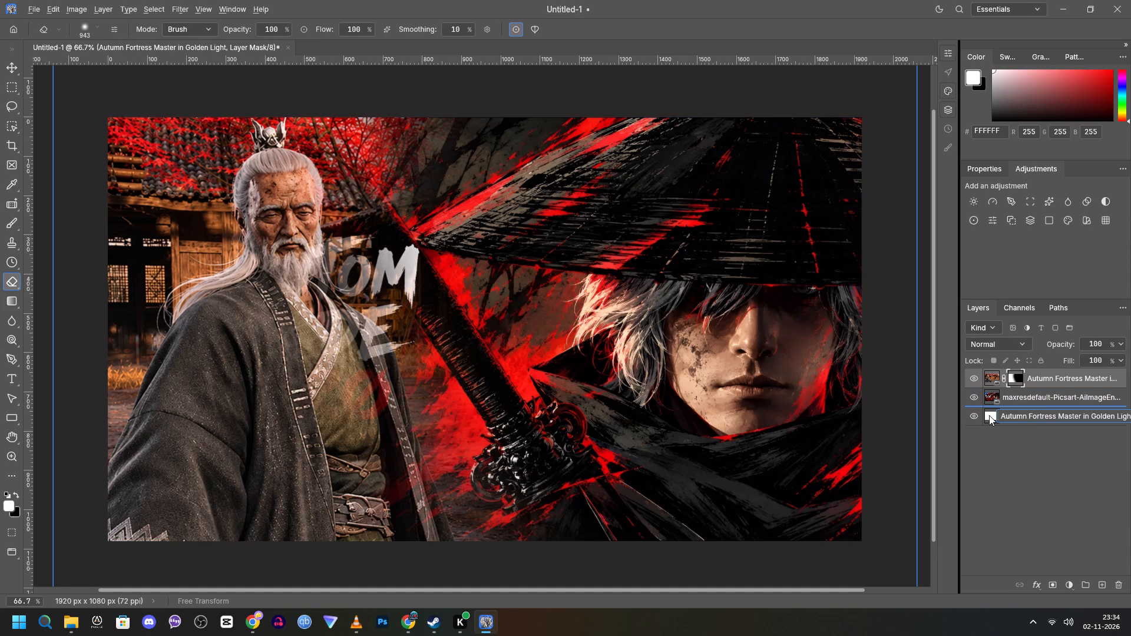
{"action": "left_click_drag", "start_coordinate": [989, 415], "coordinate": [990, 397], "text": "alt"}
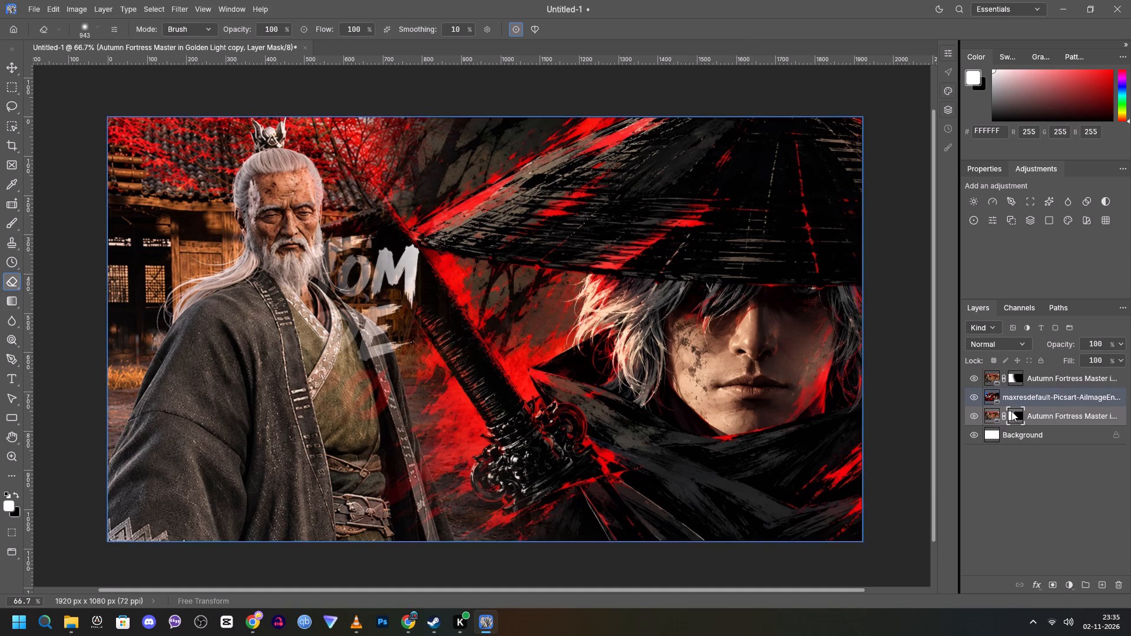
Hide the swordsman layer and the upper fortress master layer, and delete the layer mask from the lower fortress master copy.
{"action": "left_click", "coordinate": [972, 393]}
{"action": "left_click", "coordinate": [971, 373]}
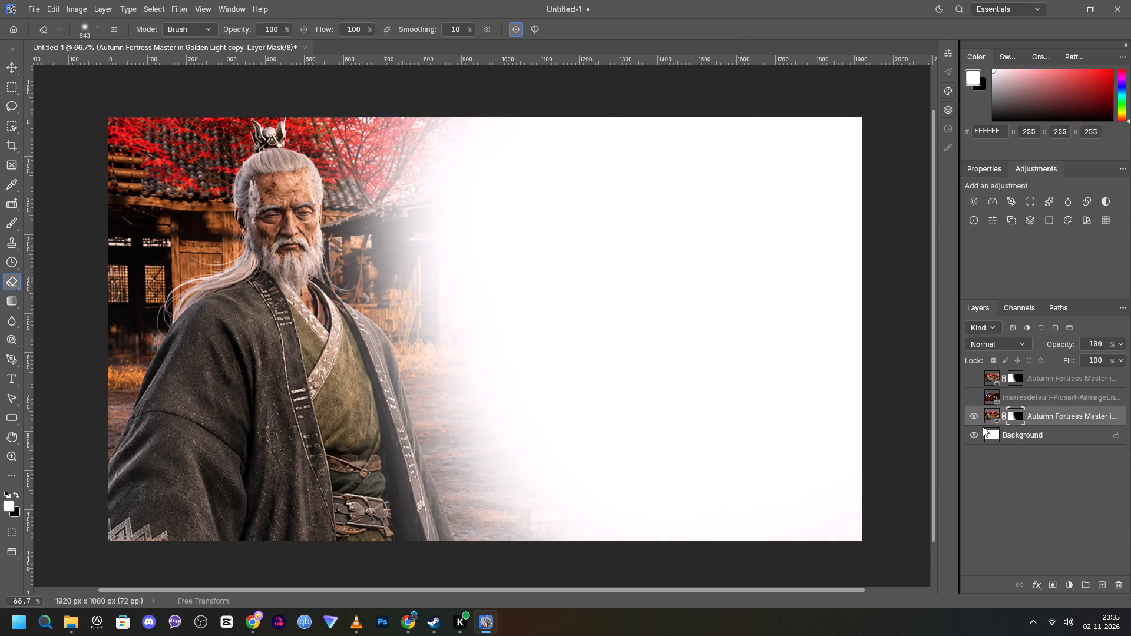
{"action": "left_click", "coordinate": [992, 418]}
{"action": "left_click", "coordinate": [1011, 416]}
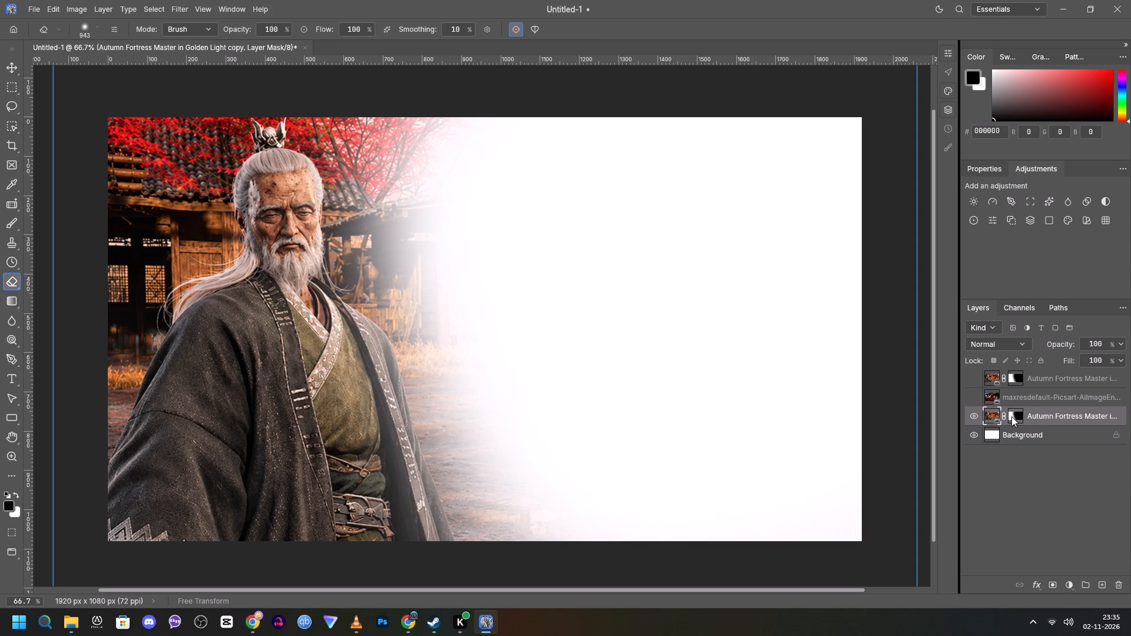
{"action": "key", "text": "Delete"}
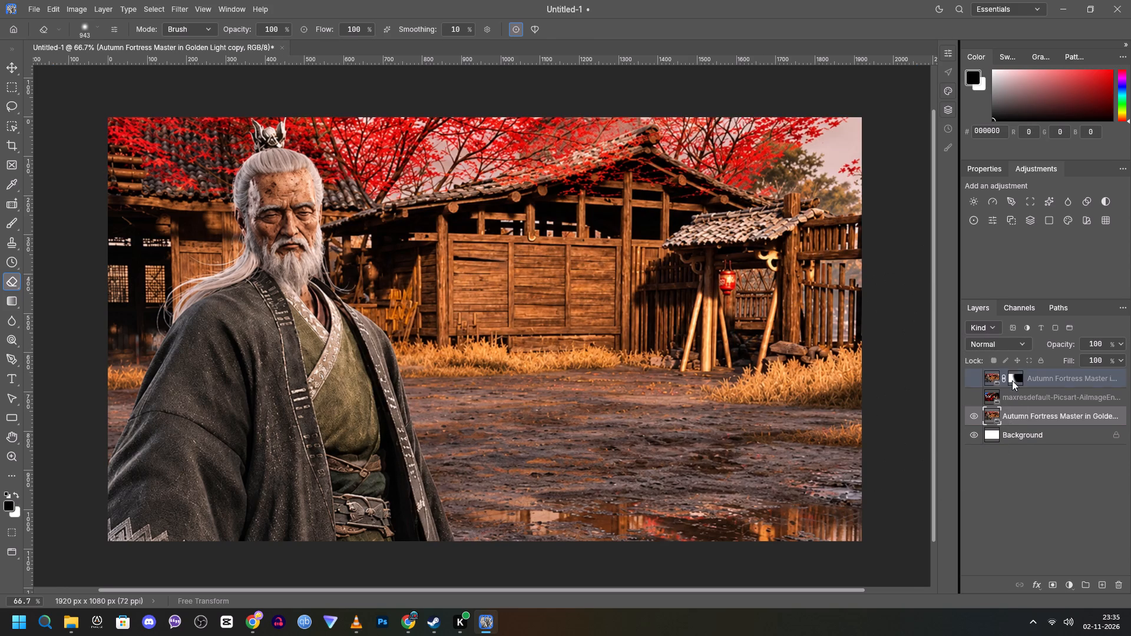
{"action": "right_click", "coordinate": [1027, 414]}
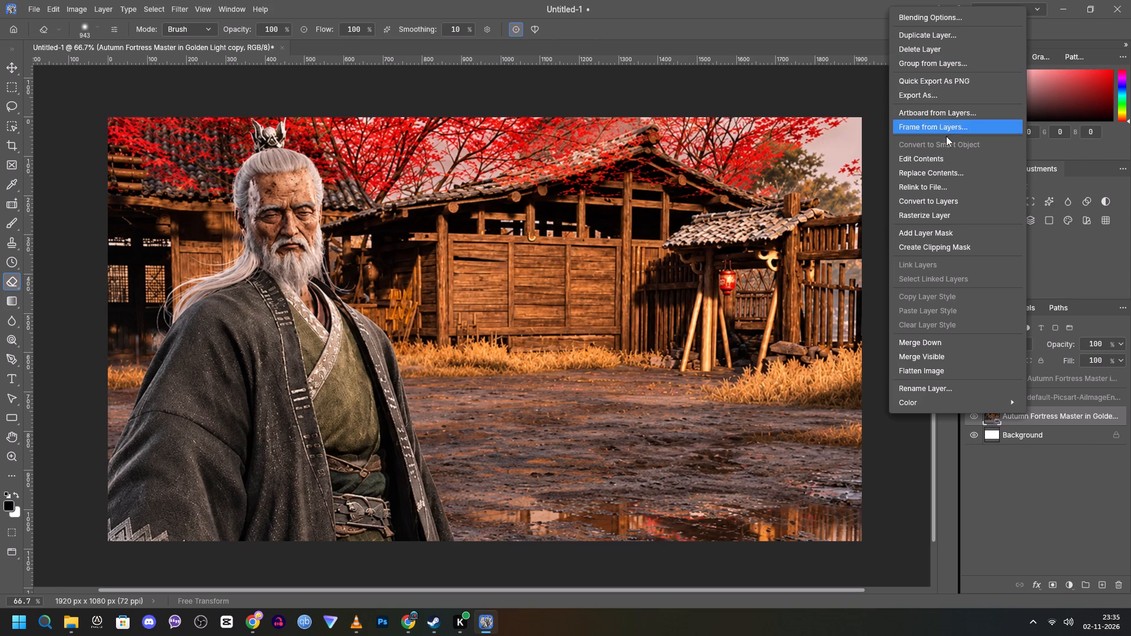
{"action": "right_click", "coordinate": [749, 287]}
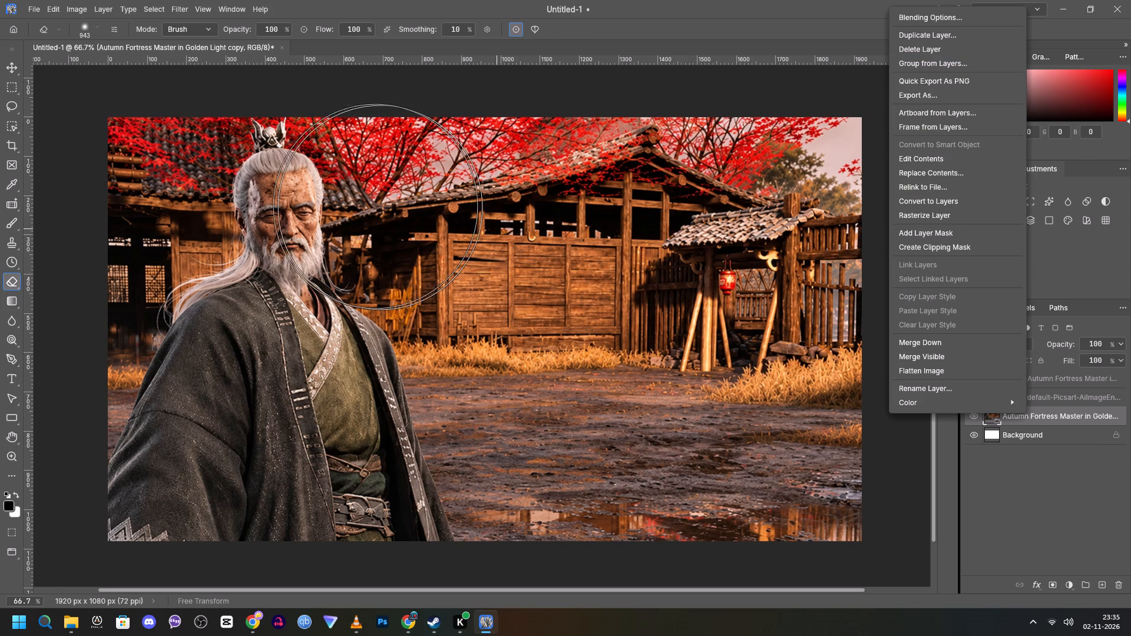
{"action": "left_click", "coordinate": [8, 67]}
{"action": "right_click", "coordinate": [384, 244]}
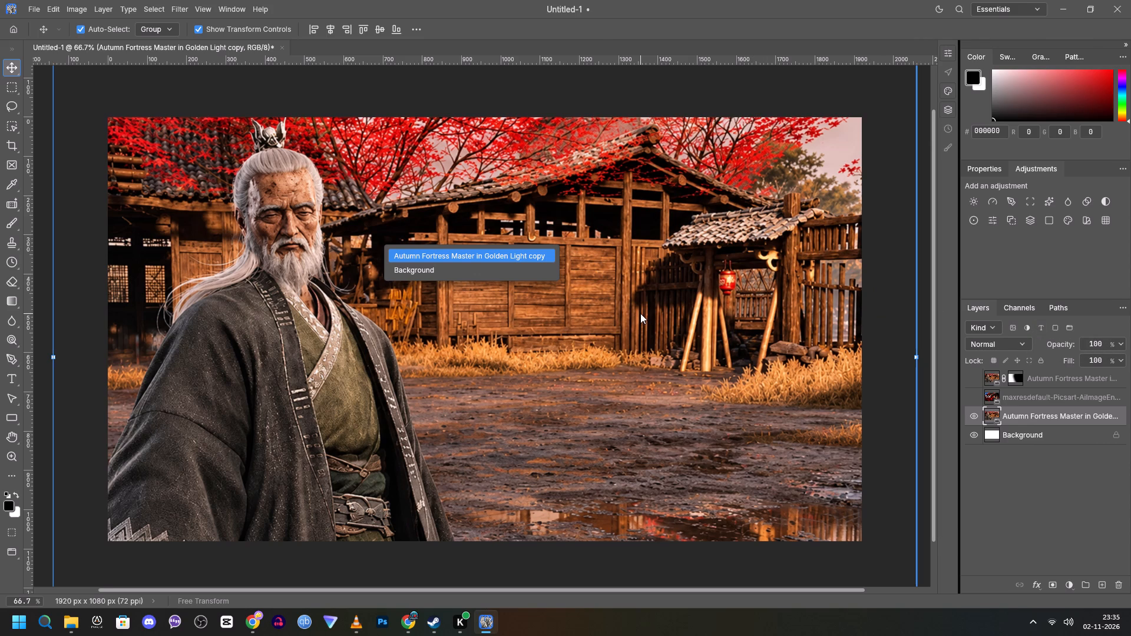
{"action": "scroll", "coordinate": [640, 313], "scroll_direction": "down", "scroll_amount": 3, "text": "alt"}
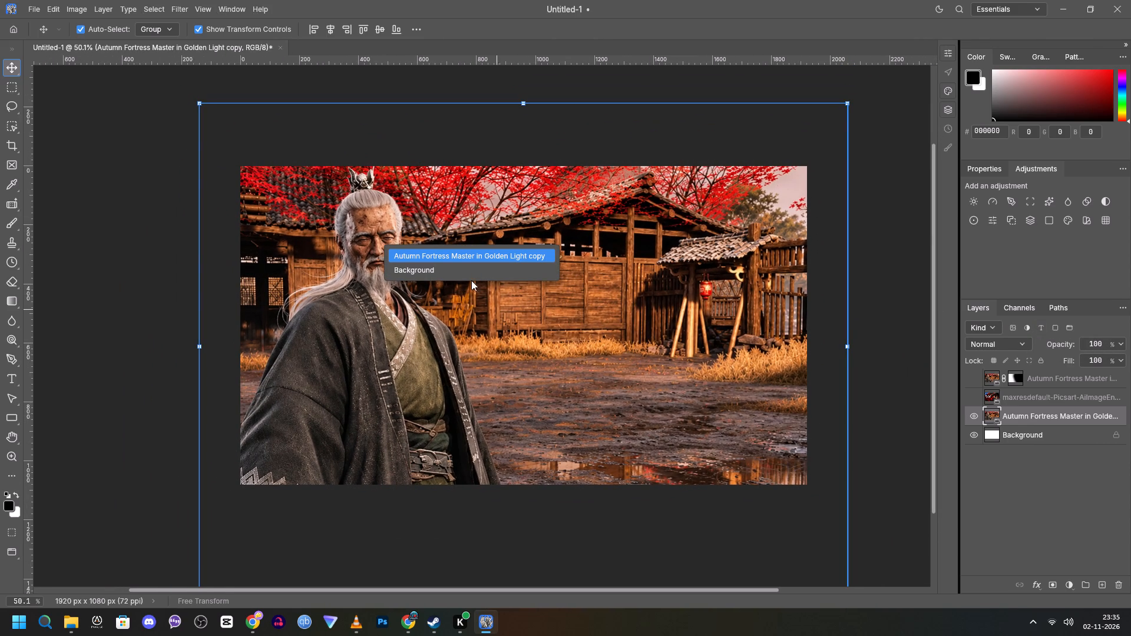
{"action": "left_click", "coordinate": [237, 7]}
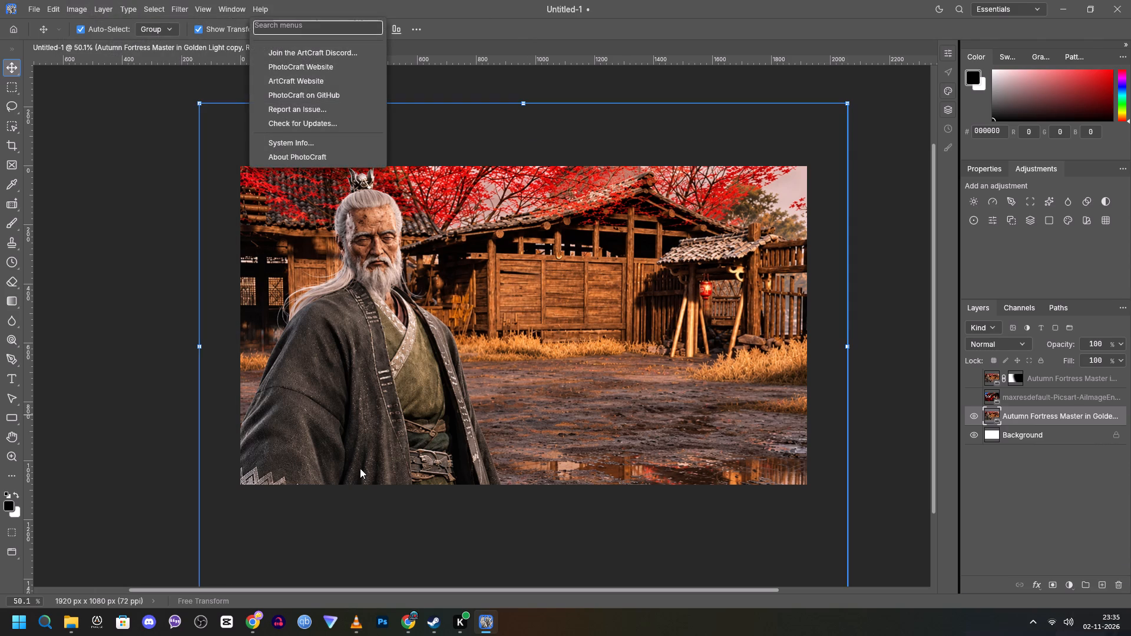
Launch Adobe Photoshop.
{"action": "left_click", "coordinate": [373, 628]}
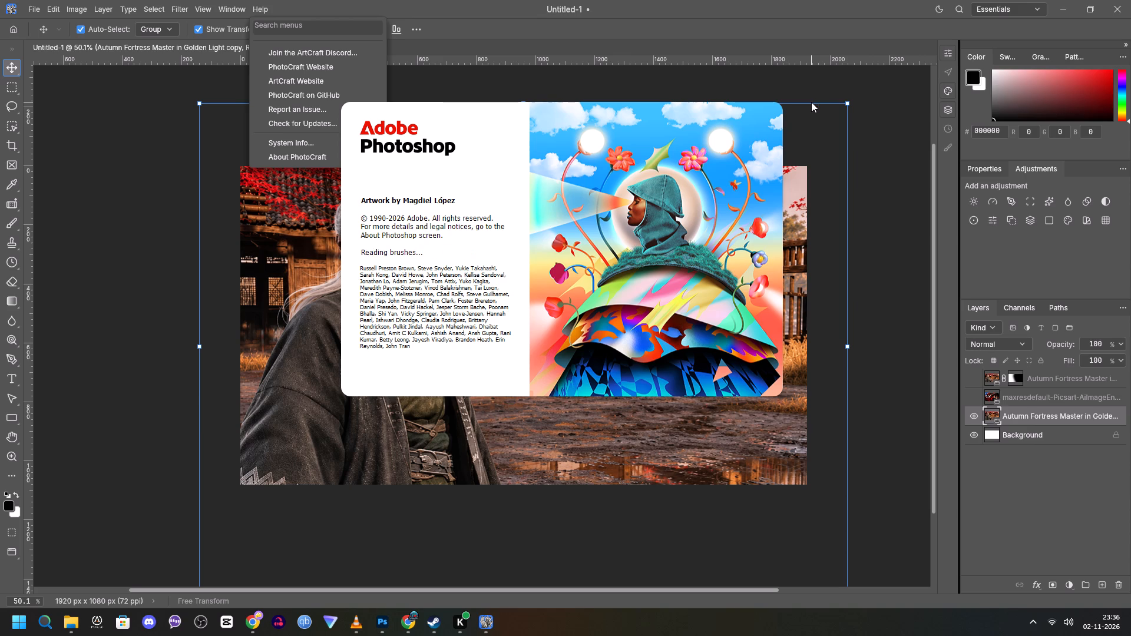
Quit PhotoCraft without saving the changes to Untitled-1.
{"action": "left_click", "coordinate": [1126, 1]}
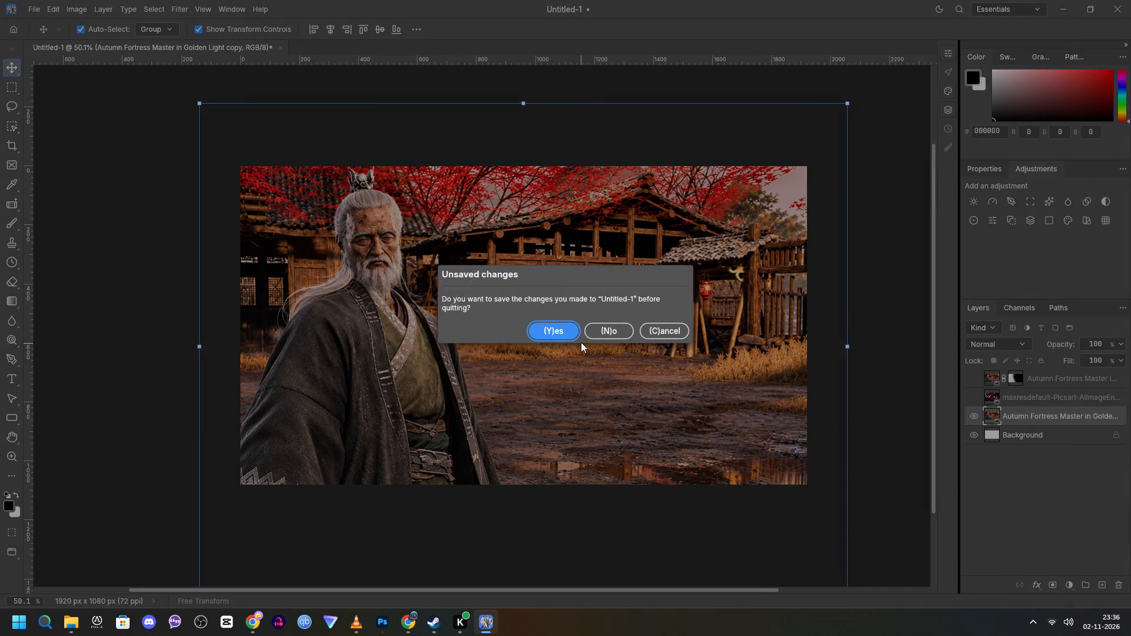
{"action": "left_click", "coordinate": [561, 331]}
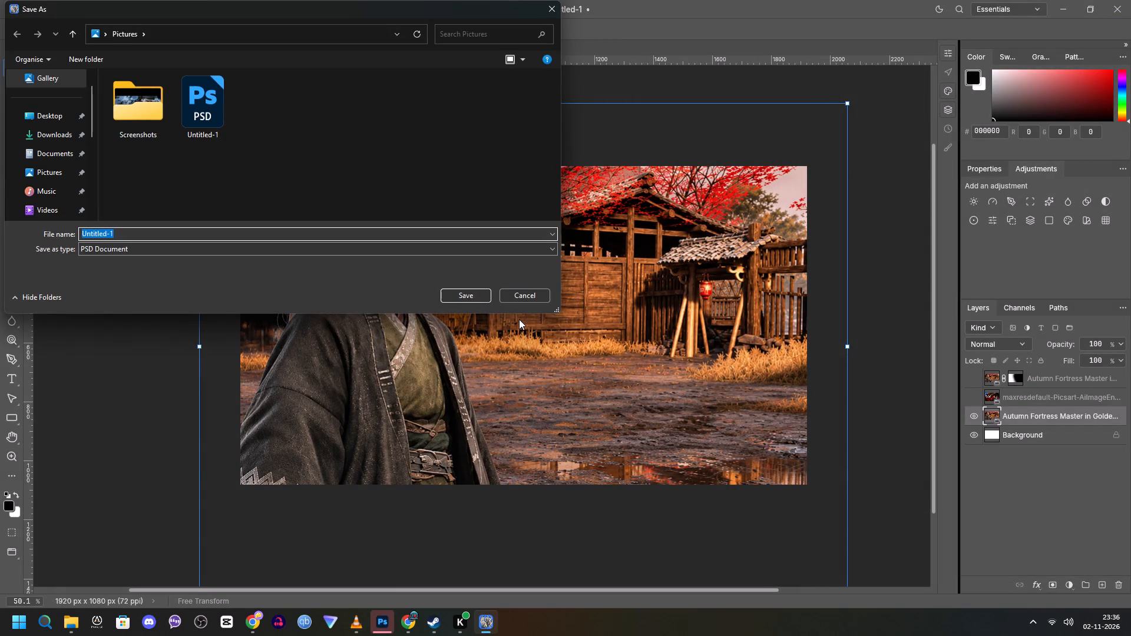
{"action": "left_click", "coordinate": [533, 304]}
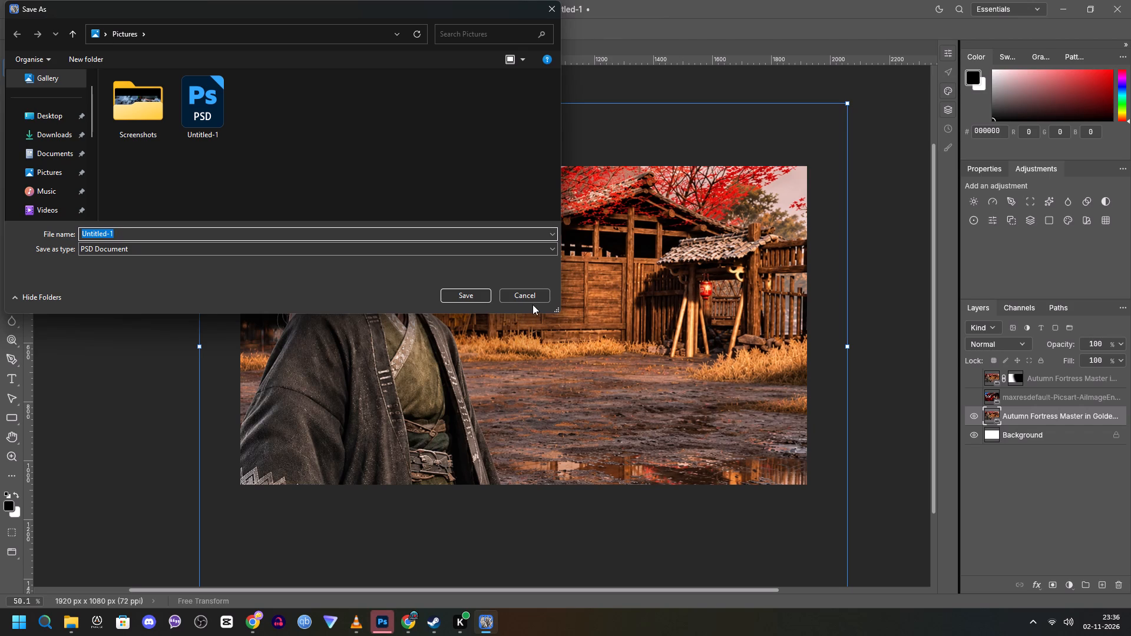
{"action": "left_click", "coordinate": [533, 294]}
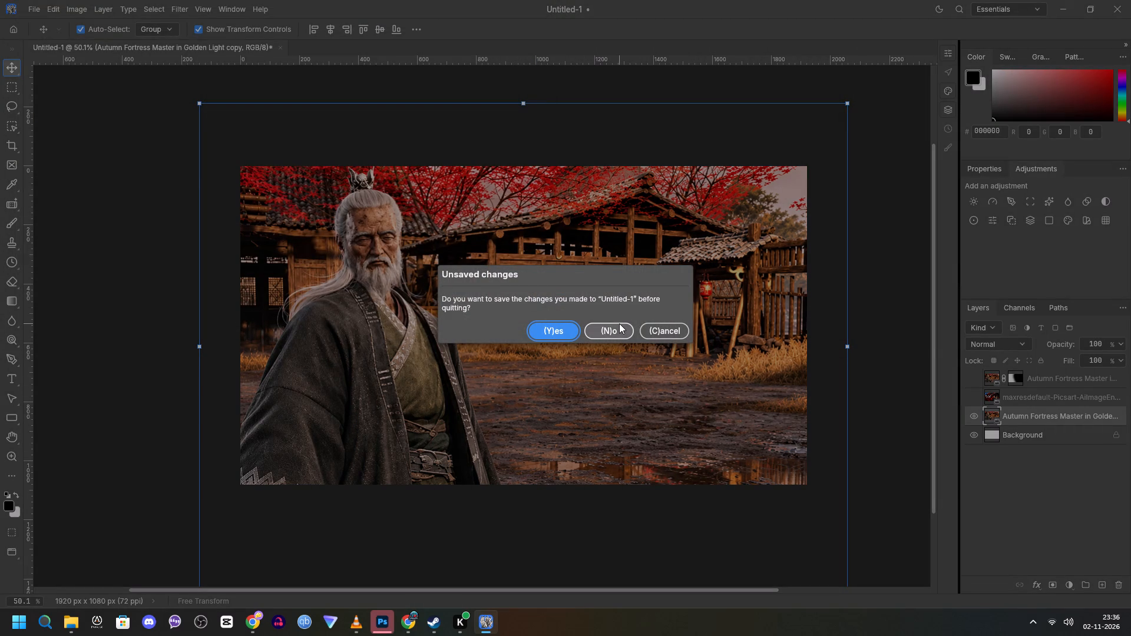
{"action": "left_click", "coordinate": [619, 324]}
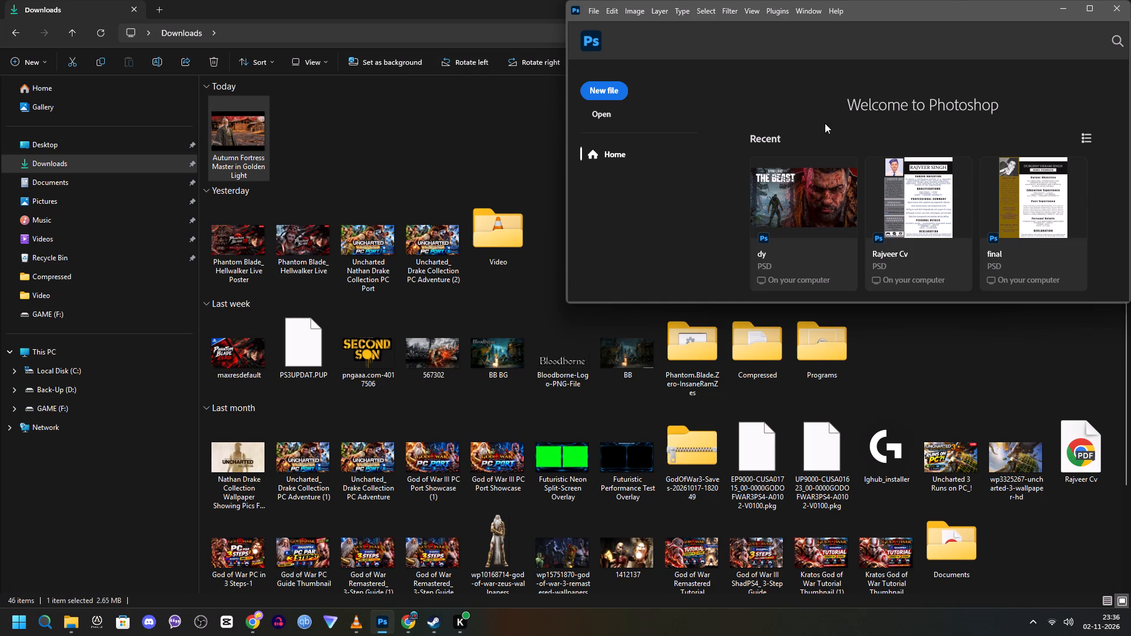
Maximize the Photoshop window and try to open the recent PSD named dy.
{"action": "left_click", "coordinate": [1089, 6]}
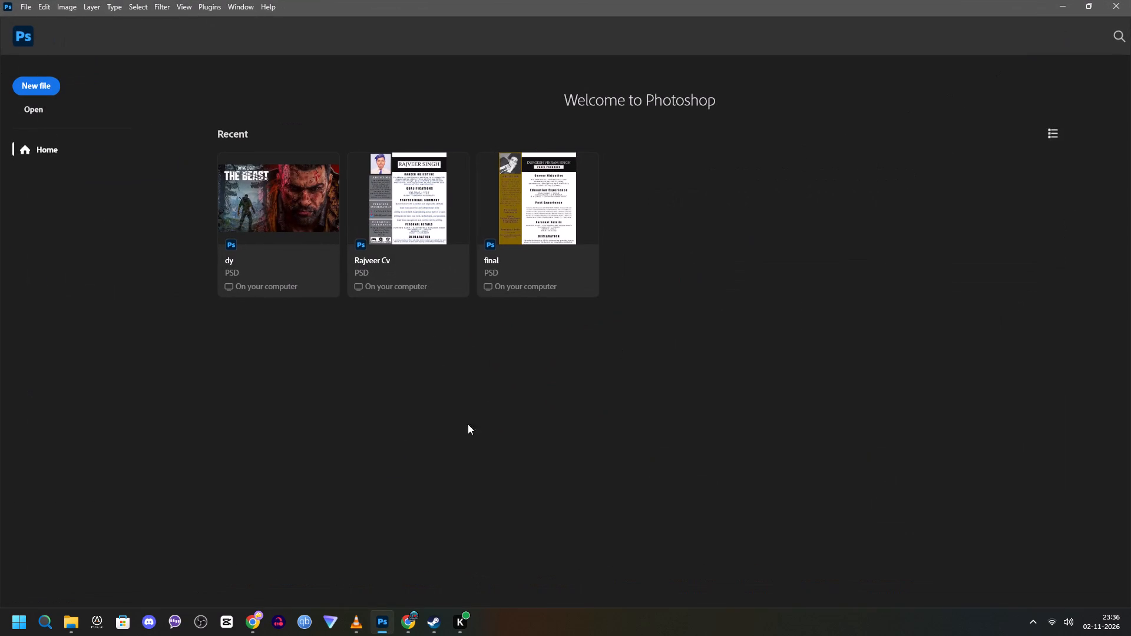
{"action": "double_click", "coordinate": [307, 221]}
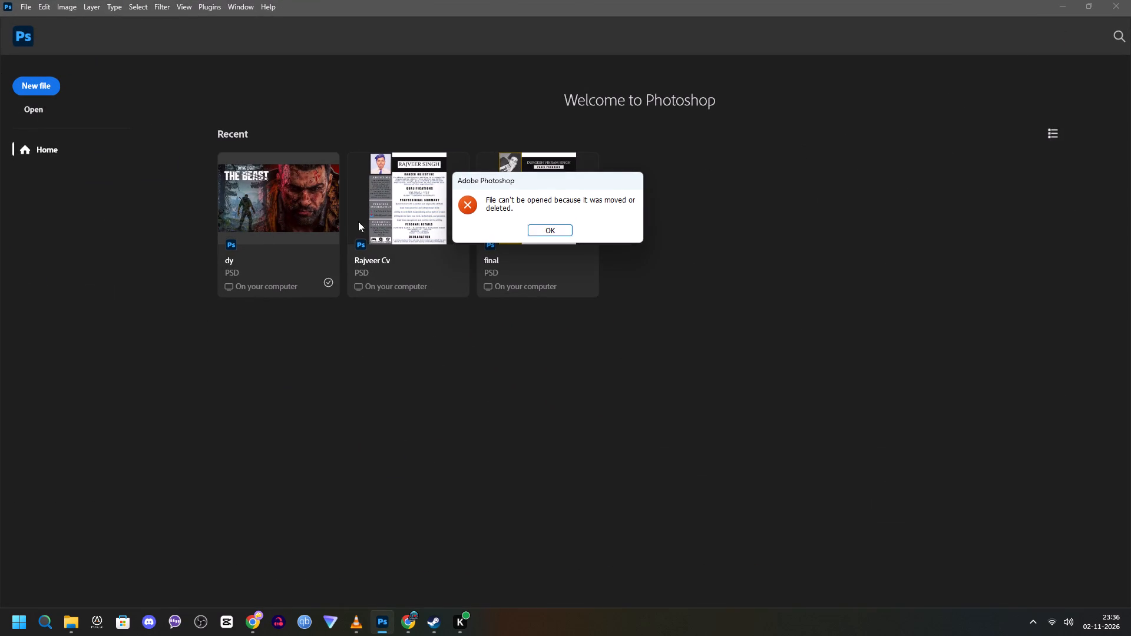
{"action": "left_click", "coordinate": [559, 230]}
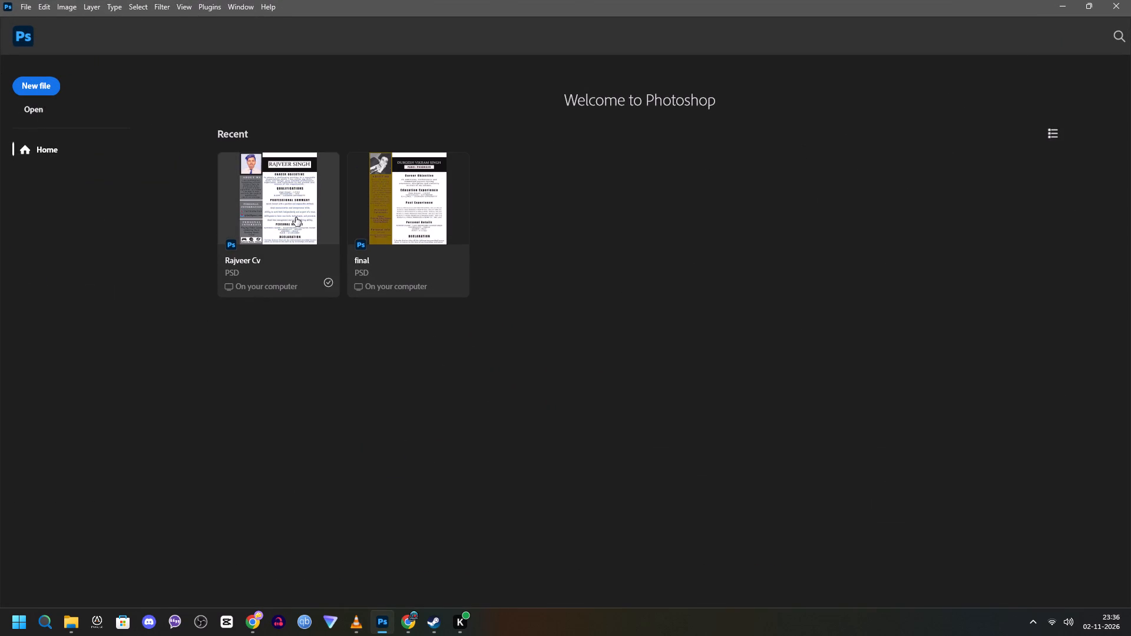
Create a new 1920 x 1080 px RGB, 8-bit document at 118.11 pixels/centimeter with a white background.
{"action": "left_click", "coordinate": [37, 88]}
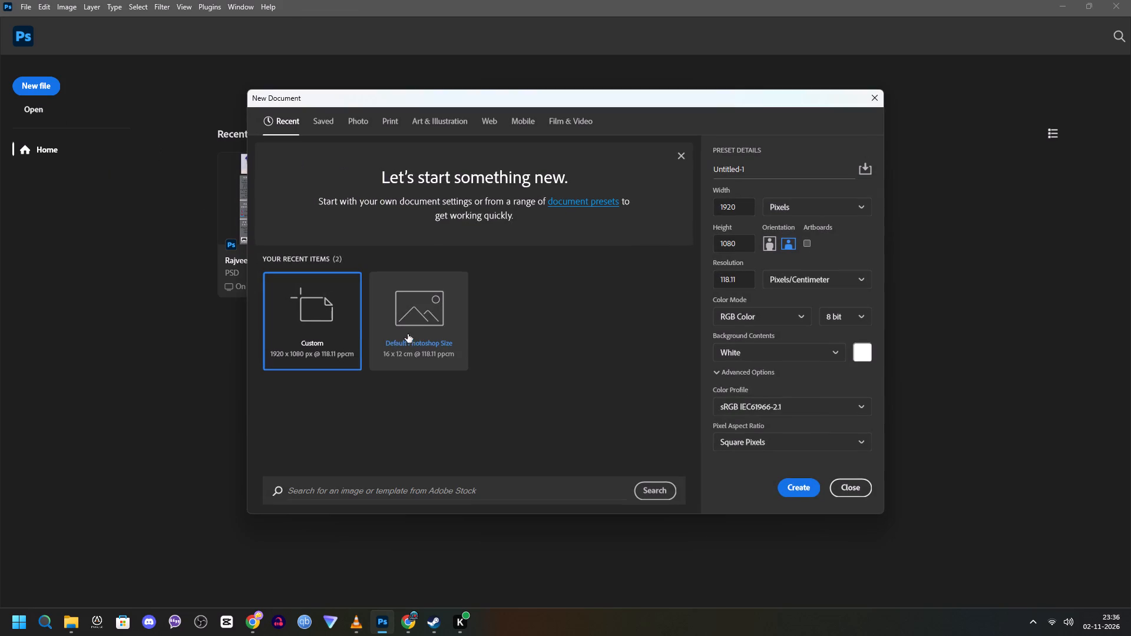
{"action": "left_click", "coordinate": [804, 488]}
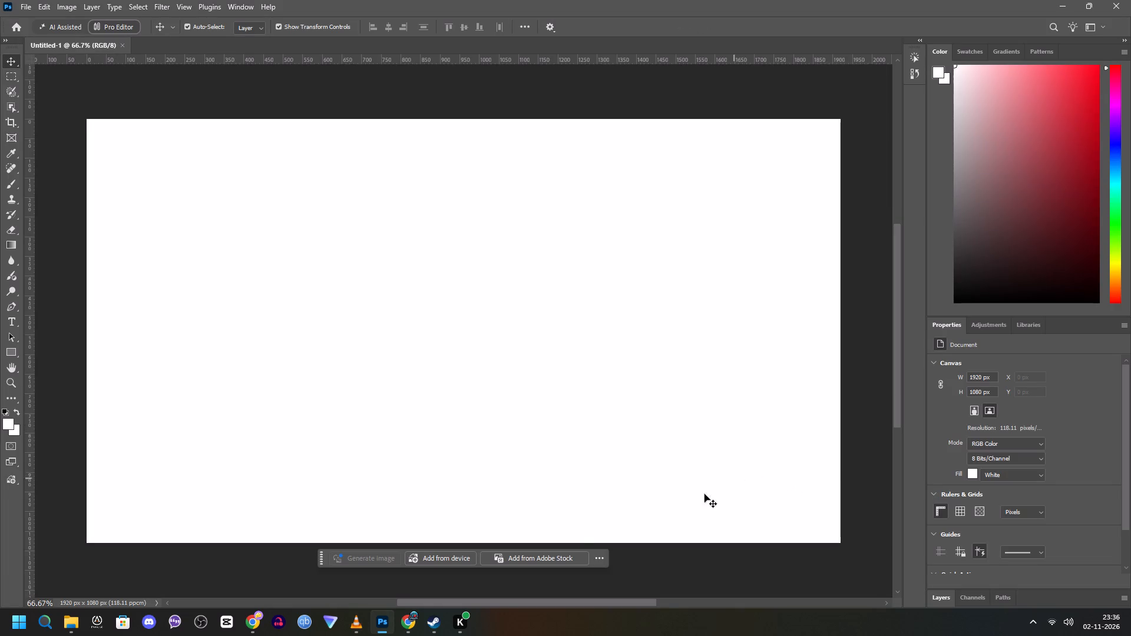
Switch to Chrome and play Skrillex - Scary Monsters And Nice Sprites from the YouTube mix, skipping ahead to 0:10.
{"action": "left_click", "coordinate": [246, 625]}
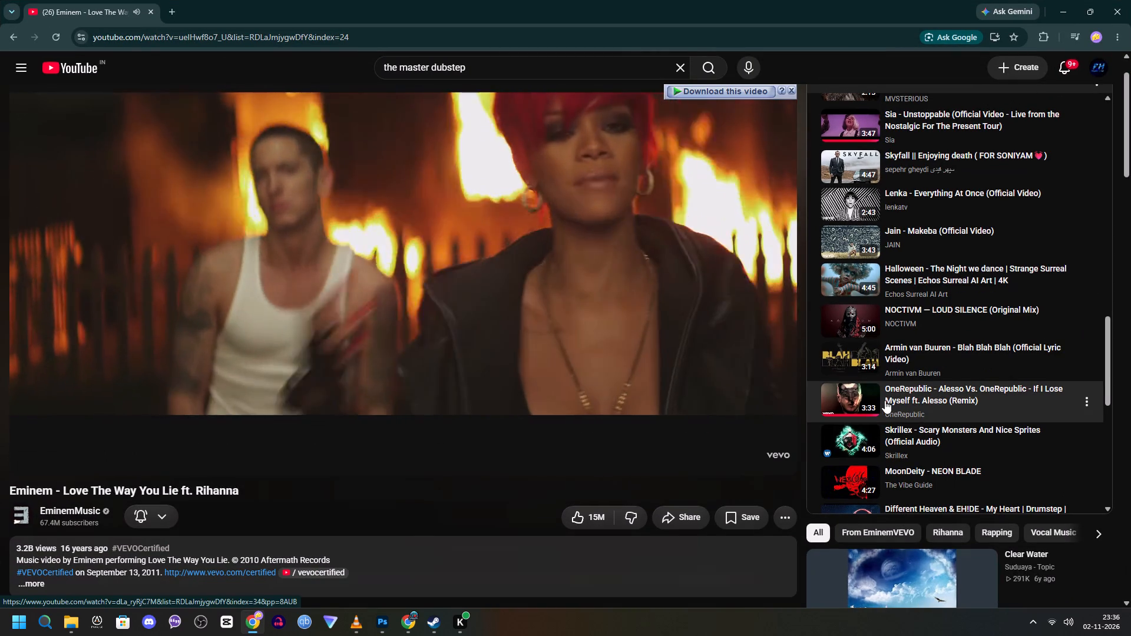
{"action": "left_click", "coordinate": [857, 427]}
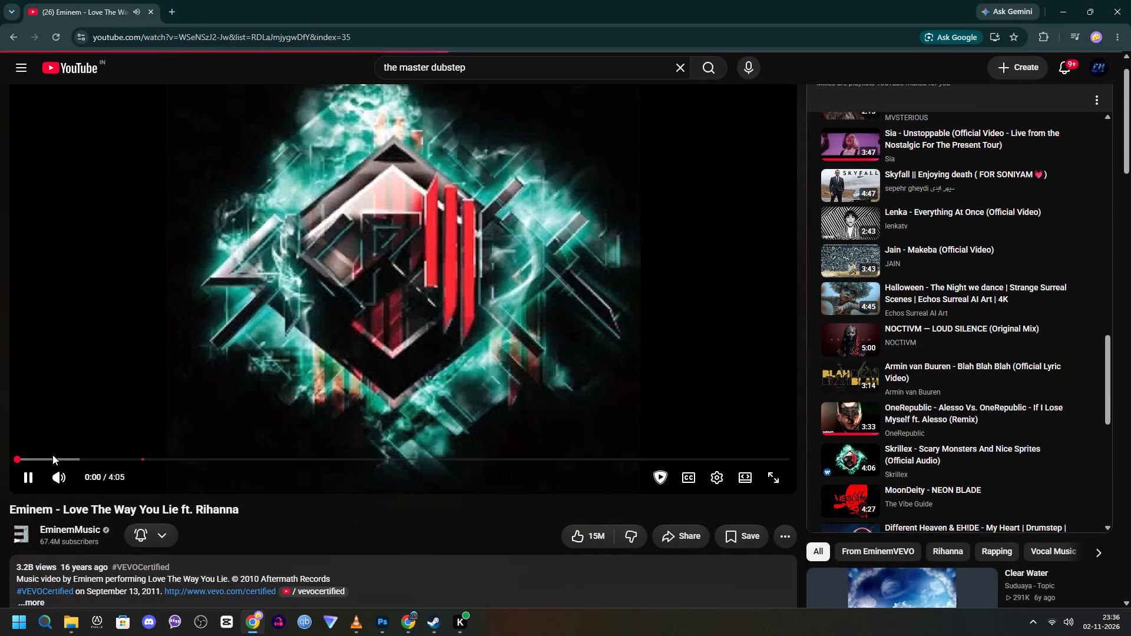
{"action": "left_click", "coordinate": [48, 459]}
{"action": "left_click", "coordinate": [47, 492]}
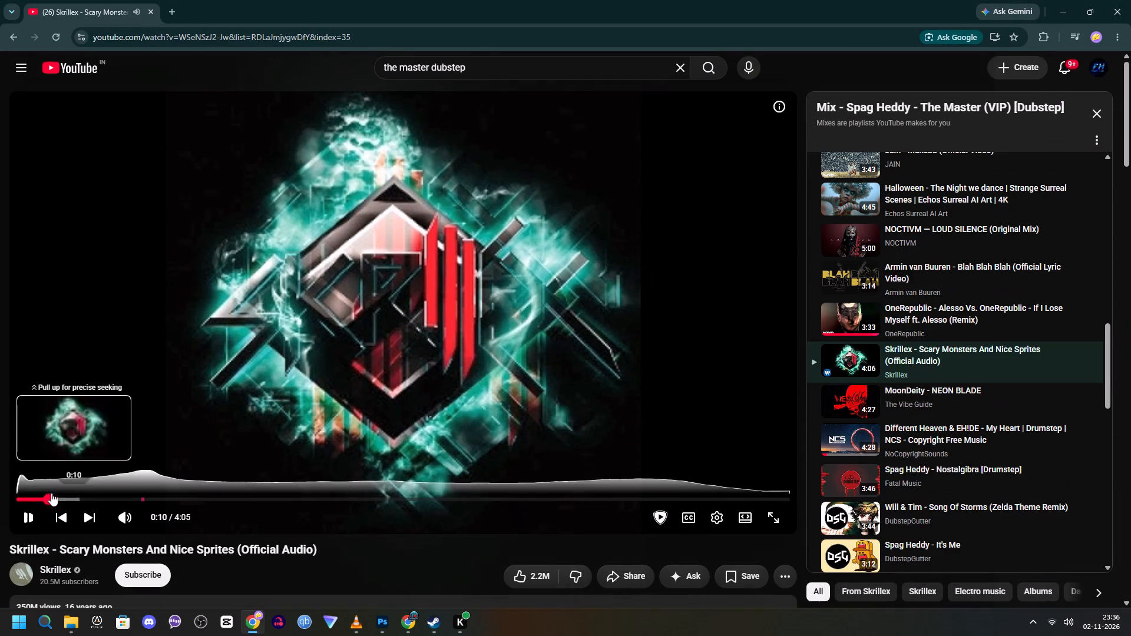
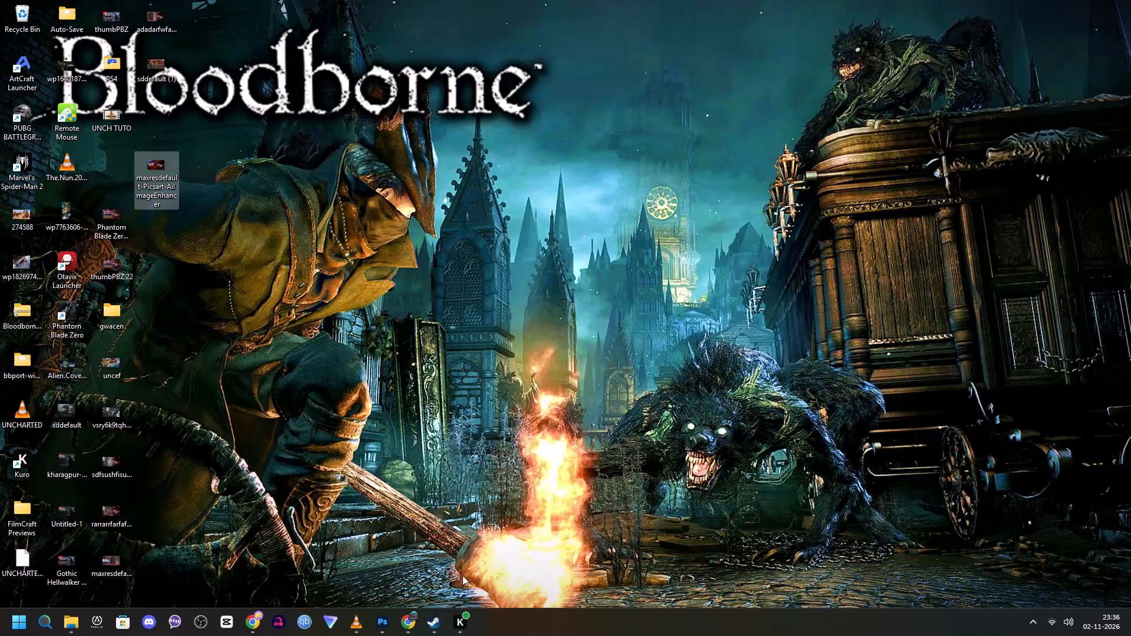
Switch back to Adobe Photoshop from the desktop.
{"action": "left_click", "coordinate": [375, 628]}
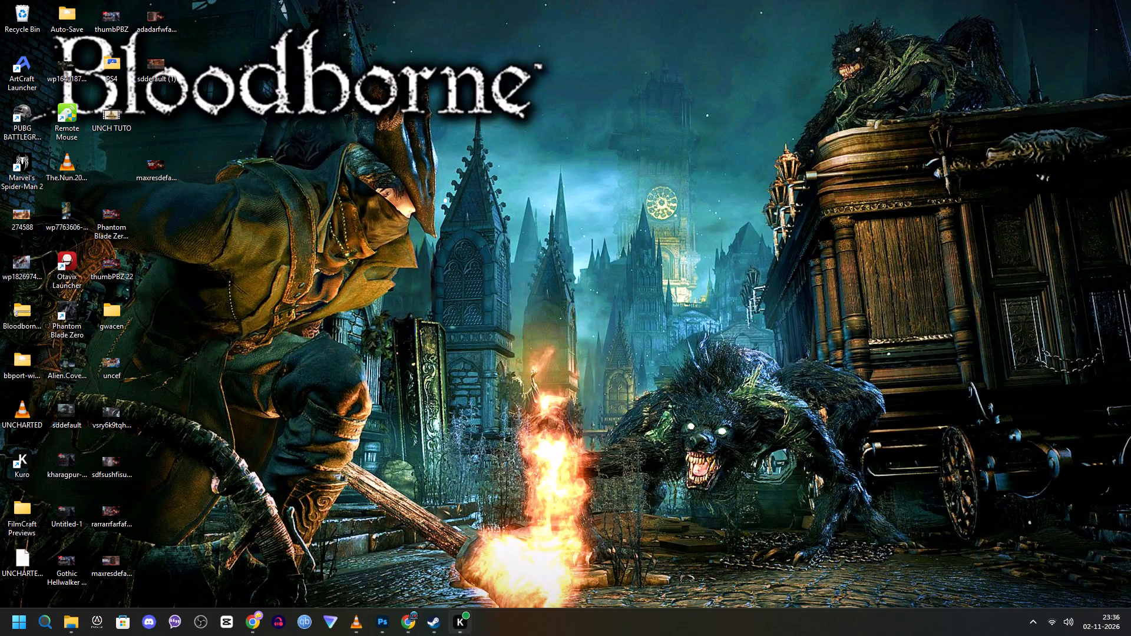
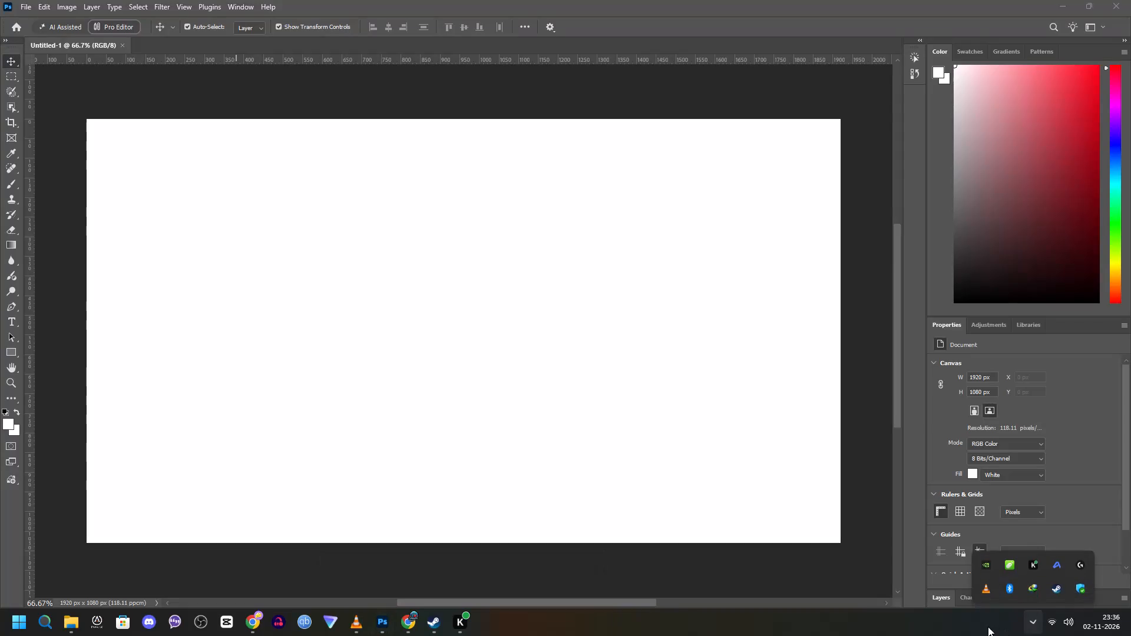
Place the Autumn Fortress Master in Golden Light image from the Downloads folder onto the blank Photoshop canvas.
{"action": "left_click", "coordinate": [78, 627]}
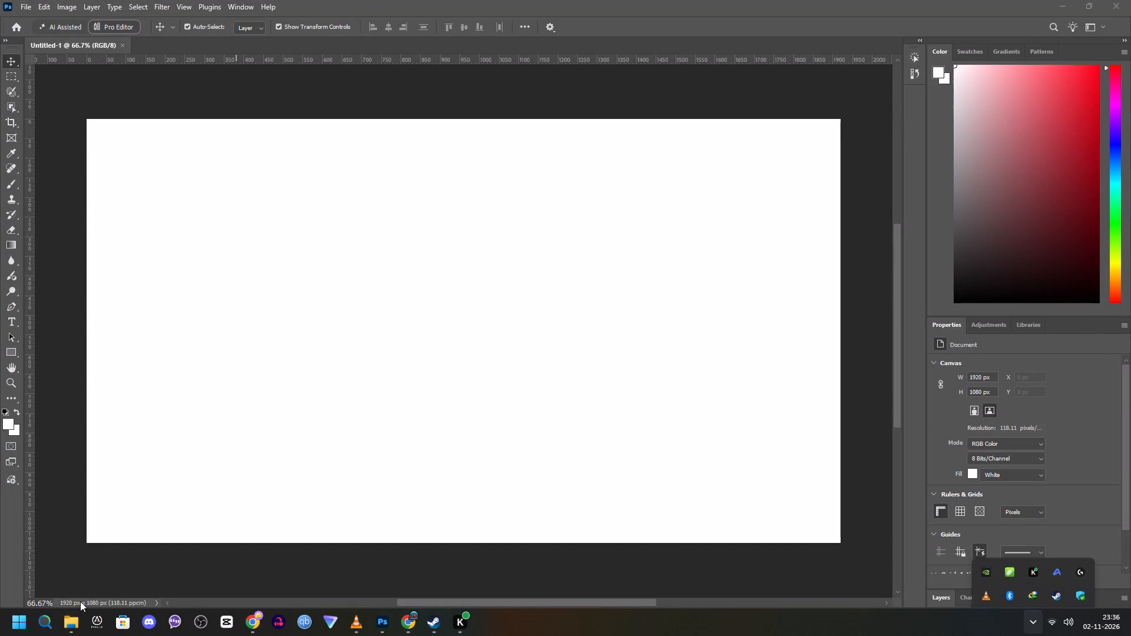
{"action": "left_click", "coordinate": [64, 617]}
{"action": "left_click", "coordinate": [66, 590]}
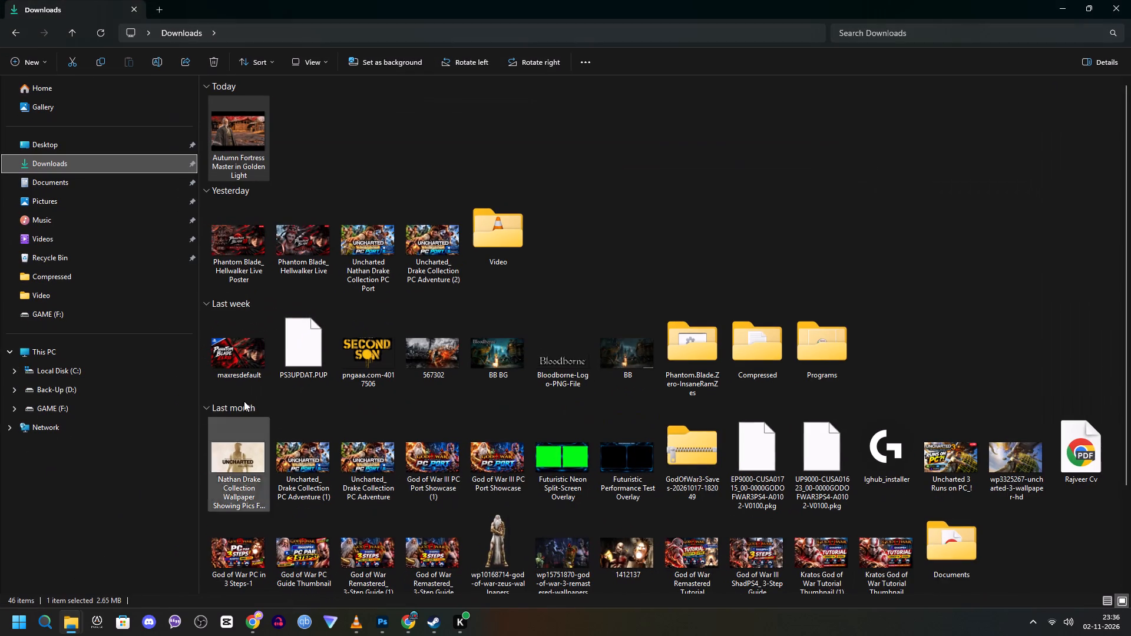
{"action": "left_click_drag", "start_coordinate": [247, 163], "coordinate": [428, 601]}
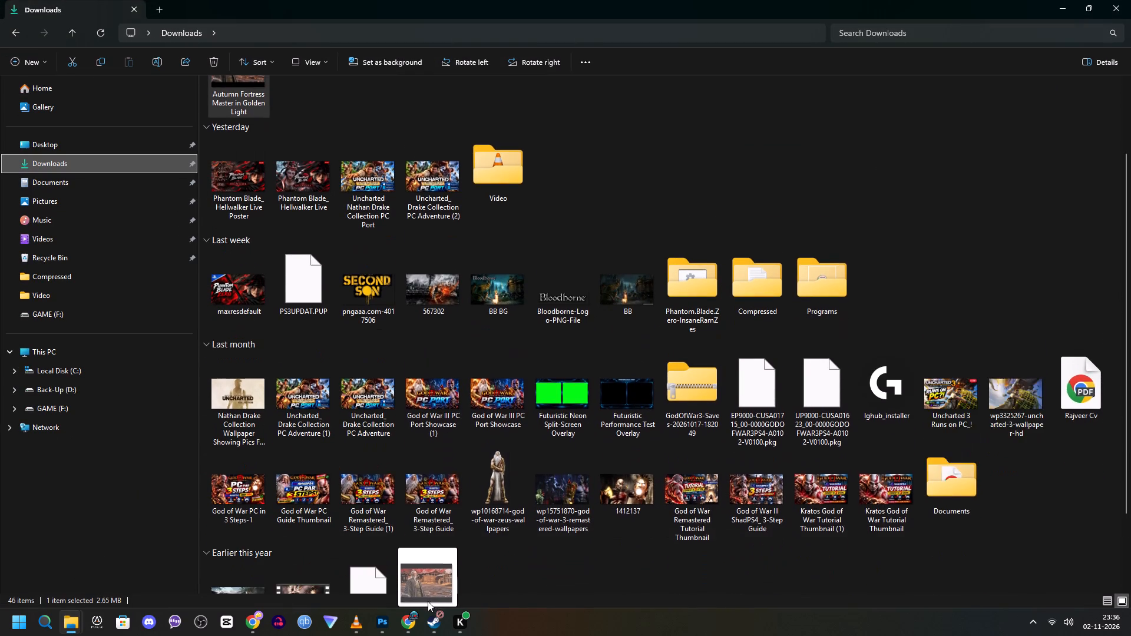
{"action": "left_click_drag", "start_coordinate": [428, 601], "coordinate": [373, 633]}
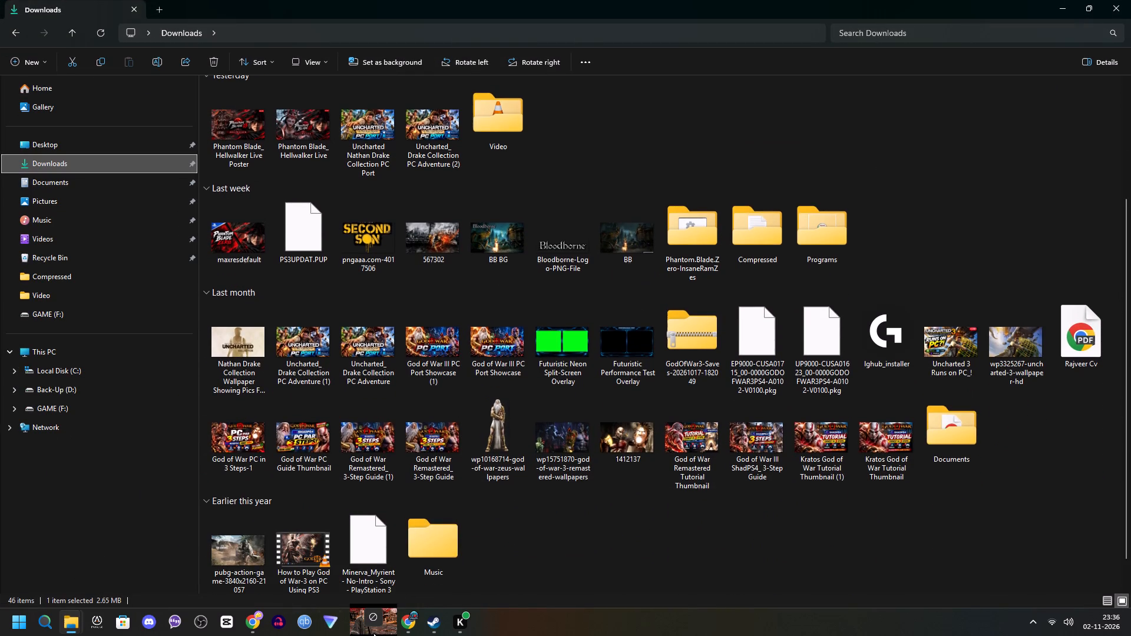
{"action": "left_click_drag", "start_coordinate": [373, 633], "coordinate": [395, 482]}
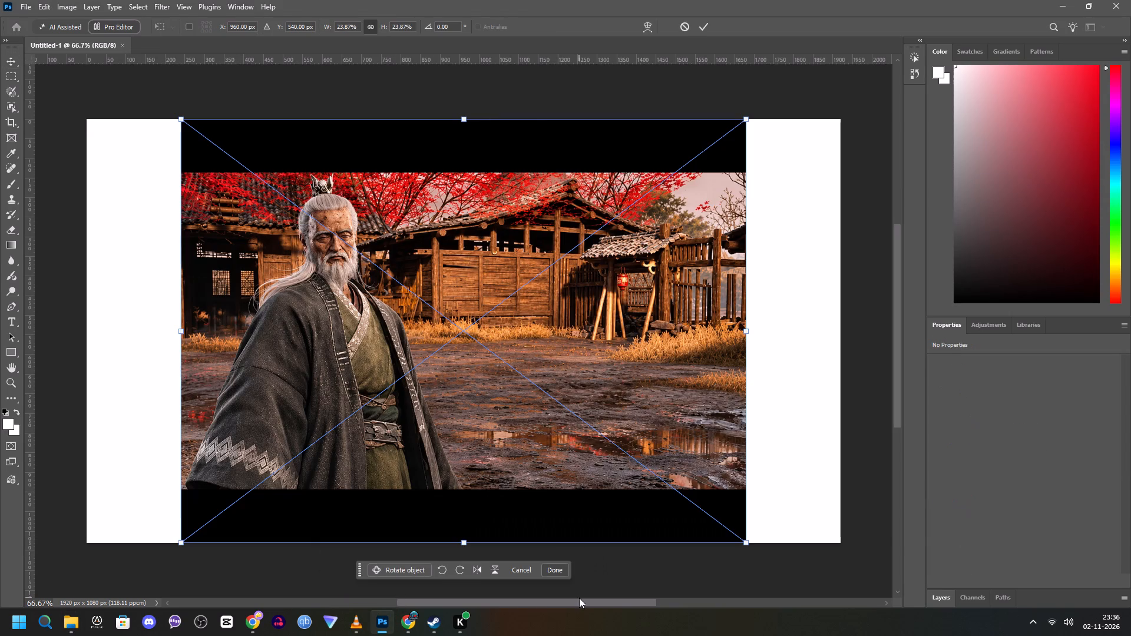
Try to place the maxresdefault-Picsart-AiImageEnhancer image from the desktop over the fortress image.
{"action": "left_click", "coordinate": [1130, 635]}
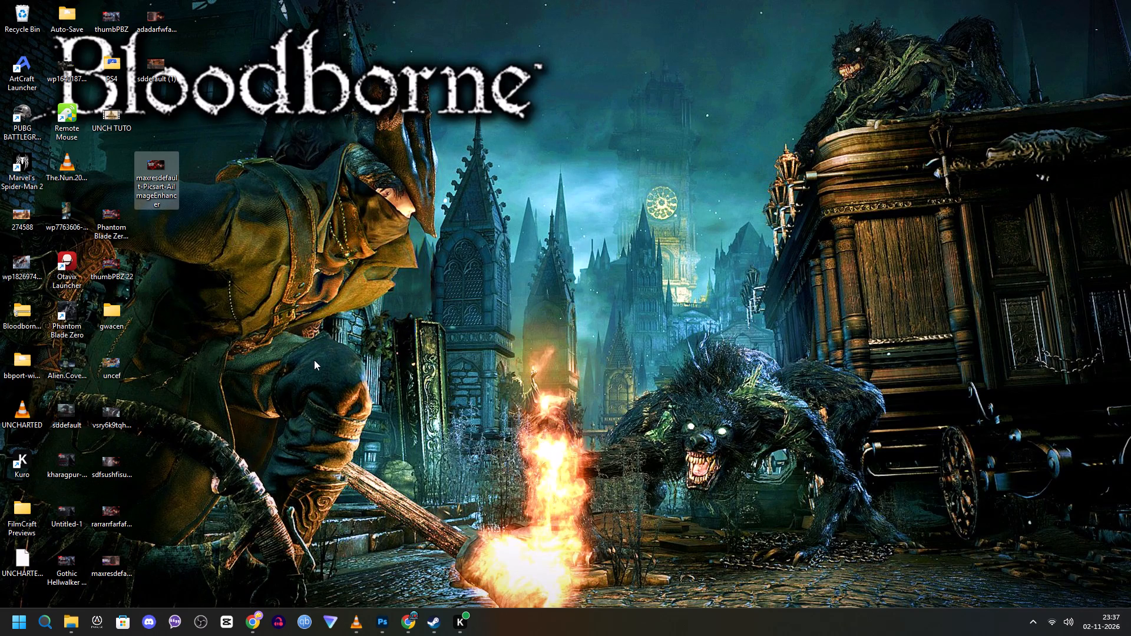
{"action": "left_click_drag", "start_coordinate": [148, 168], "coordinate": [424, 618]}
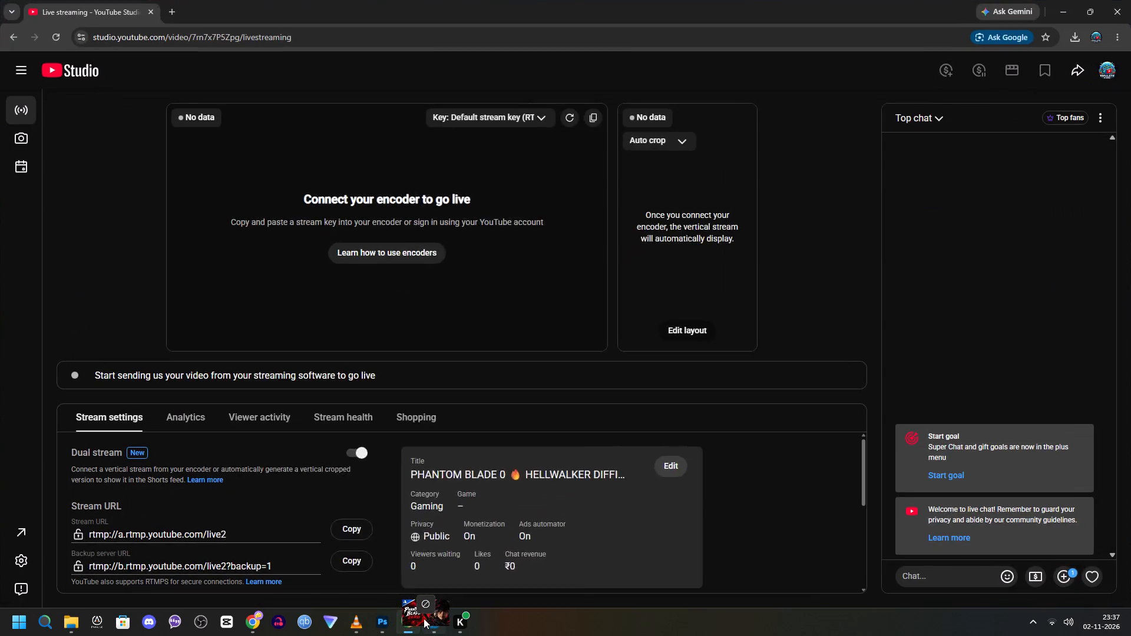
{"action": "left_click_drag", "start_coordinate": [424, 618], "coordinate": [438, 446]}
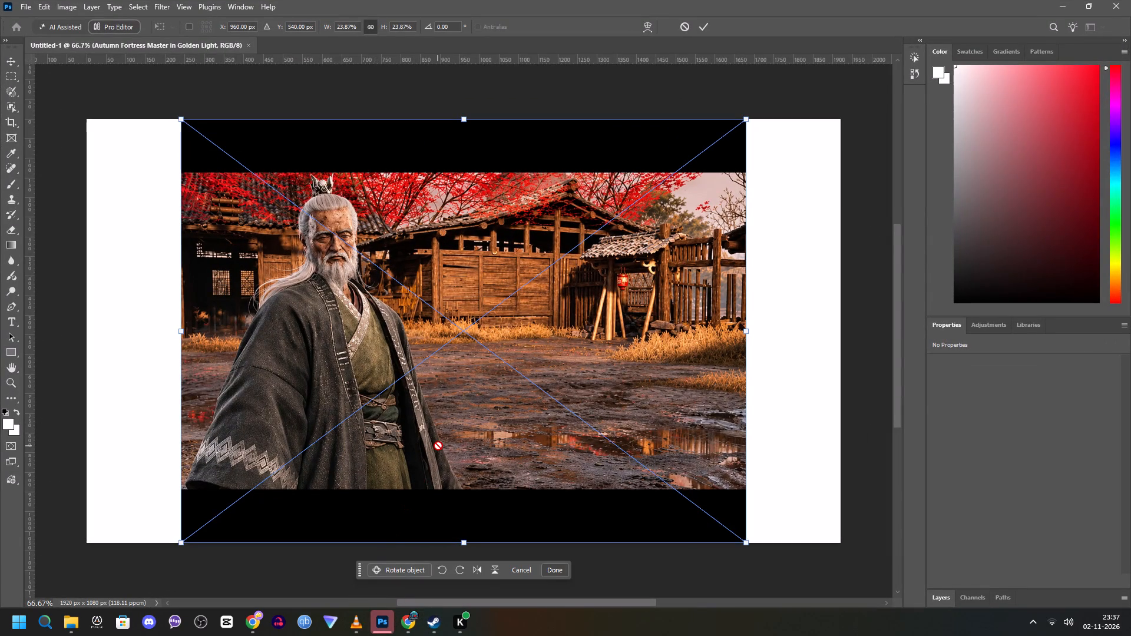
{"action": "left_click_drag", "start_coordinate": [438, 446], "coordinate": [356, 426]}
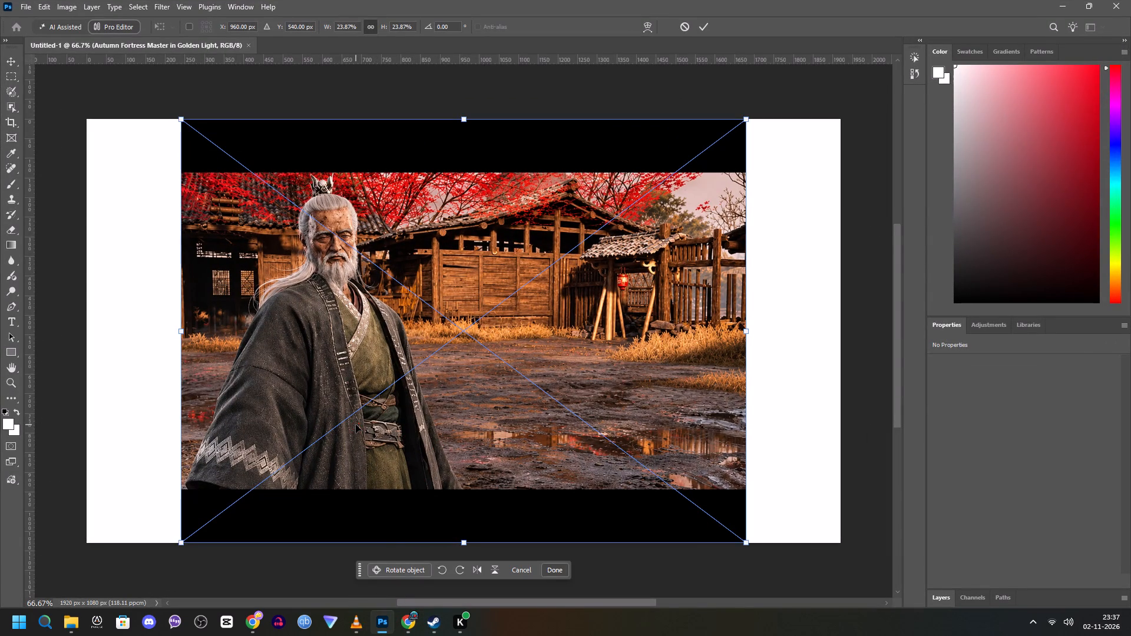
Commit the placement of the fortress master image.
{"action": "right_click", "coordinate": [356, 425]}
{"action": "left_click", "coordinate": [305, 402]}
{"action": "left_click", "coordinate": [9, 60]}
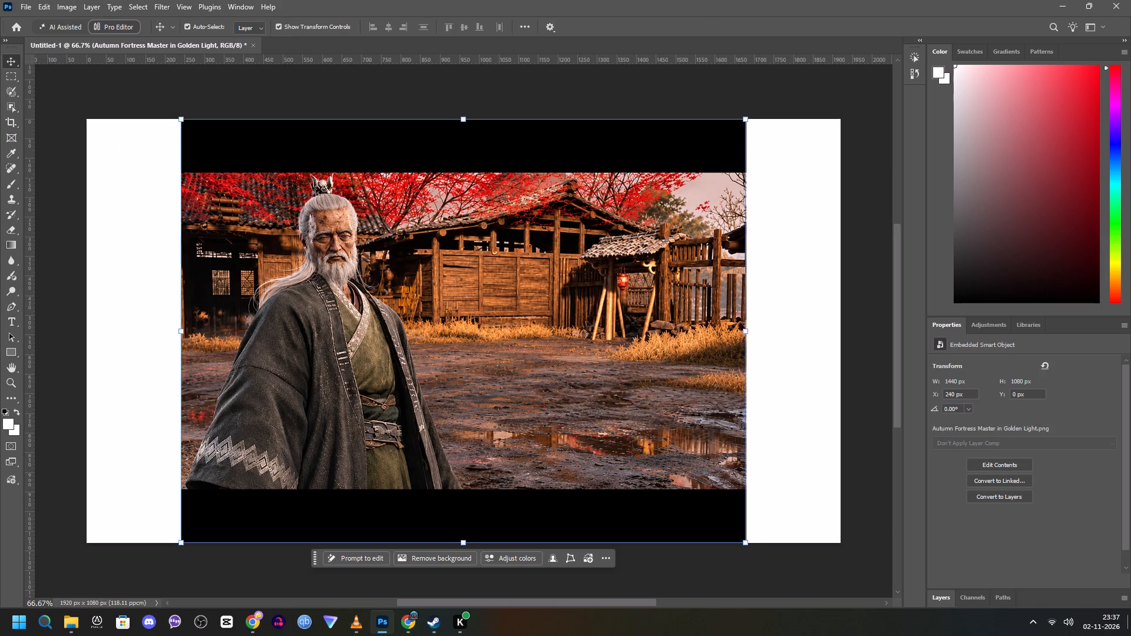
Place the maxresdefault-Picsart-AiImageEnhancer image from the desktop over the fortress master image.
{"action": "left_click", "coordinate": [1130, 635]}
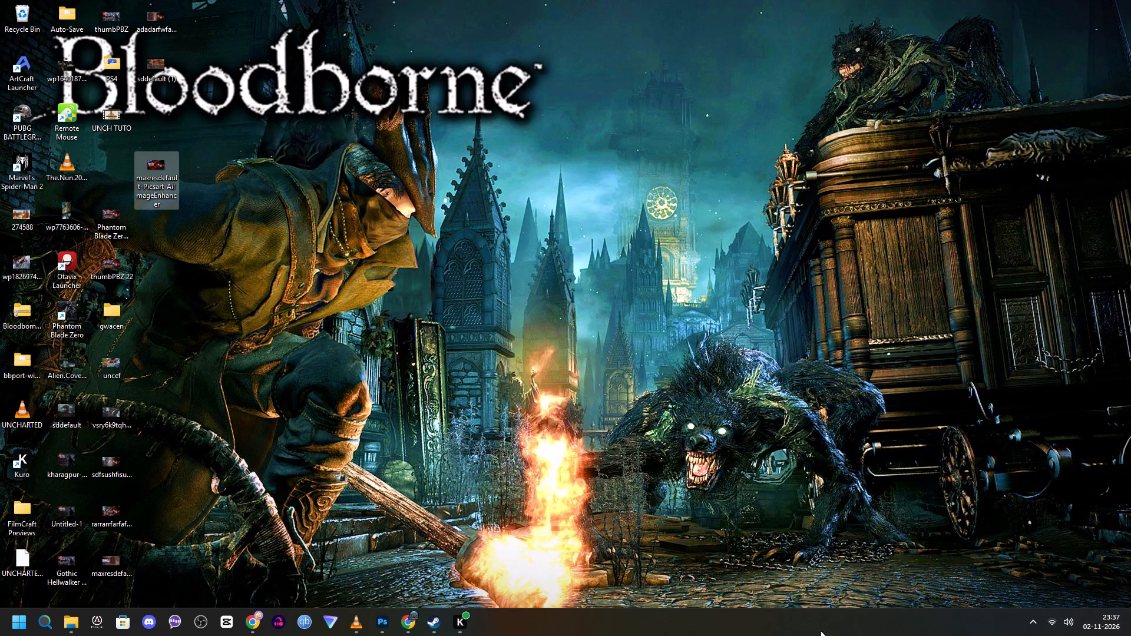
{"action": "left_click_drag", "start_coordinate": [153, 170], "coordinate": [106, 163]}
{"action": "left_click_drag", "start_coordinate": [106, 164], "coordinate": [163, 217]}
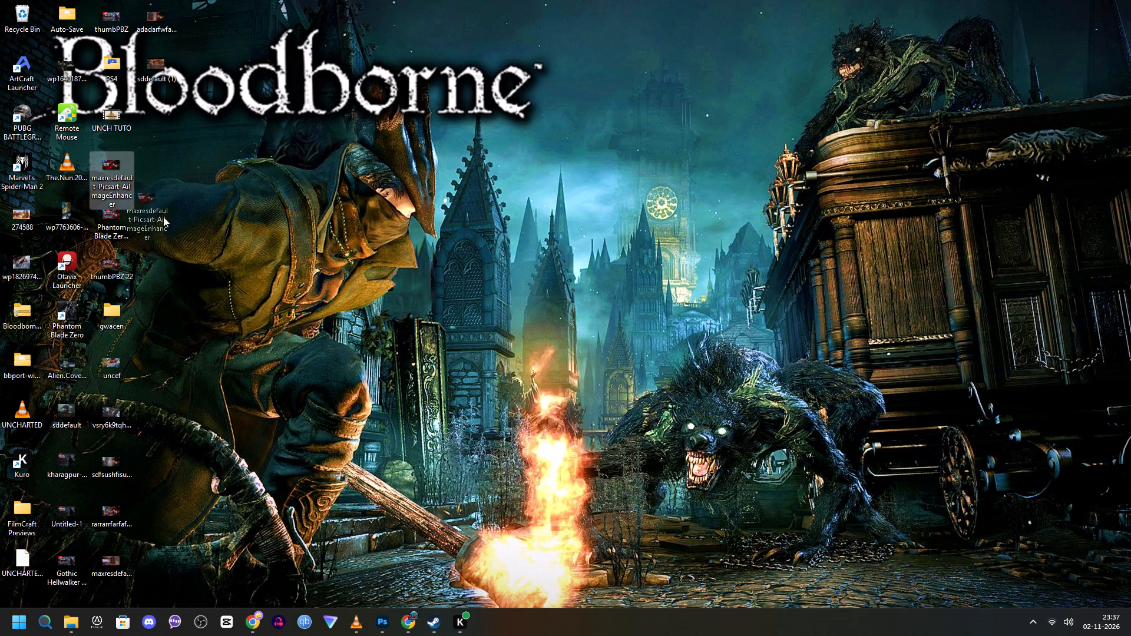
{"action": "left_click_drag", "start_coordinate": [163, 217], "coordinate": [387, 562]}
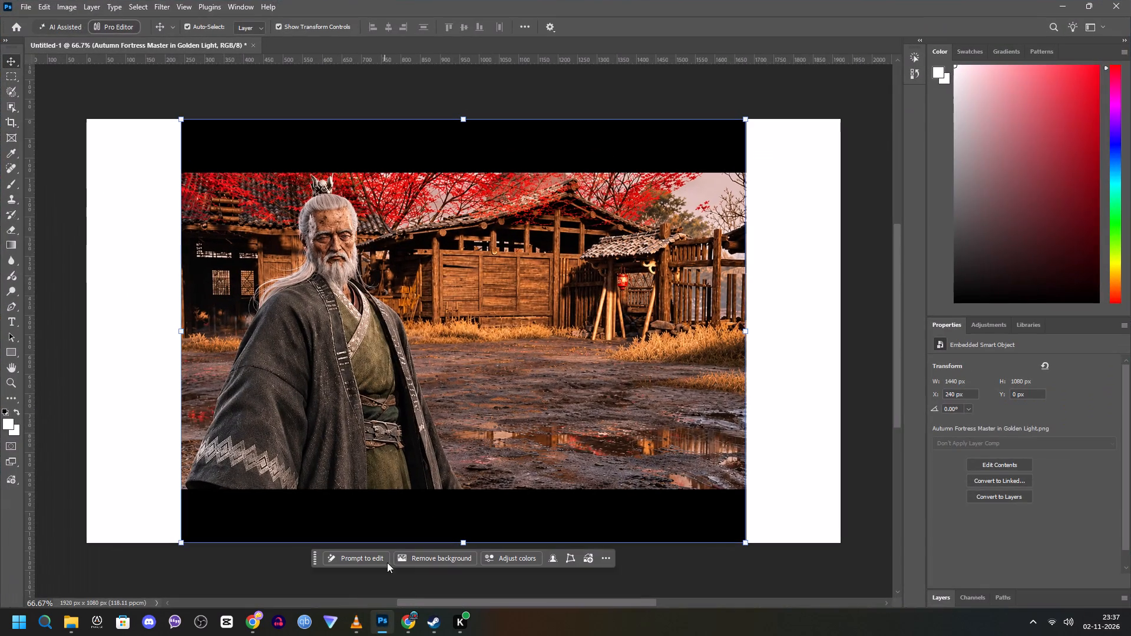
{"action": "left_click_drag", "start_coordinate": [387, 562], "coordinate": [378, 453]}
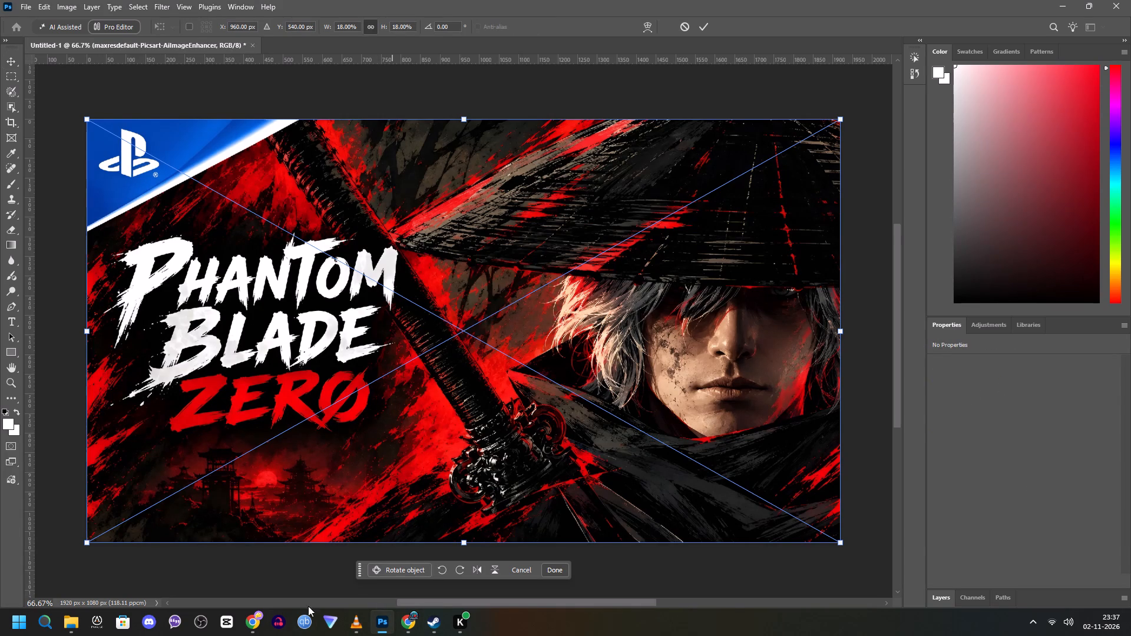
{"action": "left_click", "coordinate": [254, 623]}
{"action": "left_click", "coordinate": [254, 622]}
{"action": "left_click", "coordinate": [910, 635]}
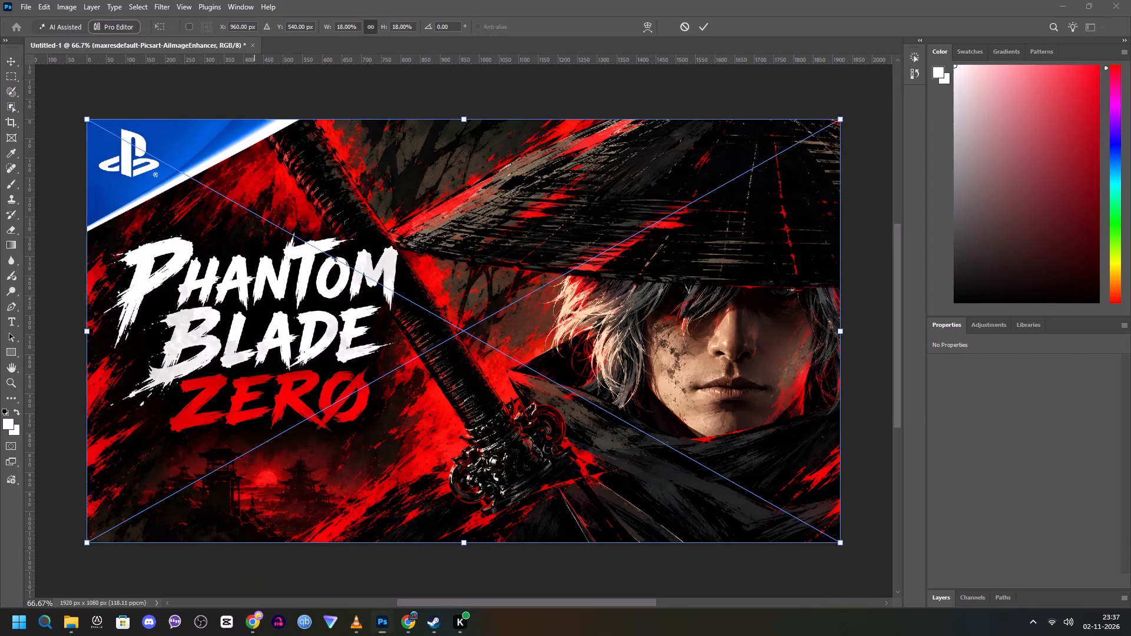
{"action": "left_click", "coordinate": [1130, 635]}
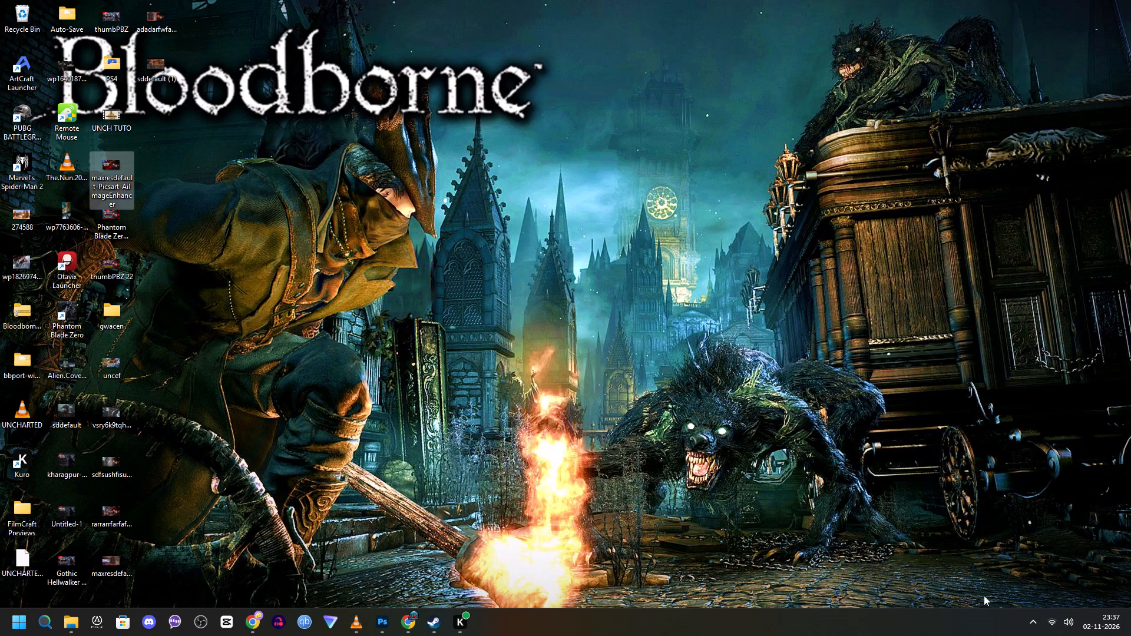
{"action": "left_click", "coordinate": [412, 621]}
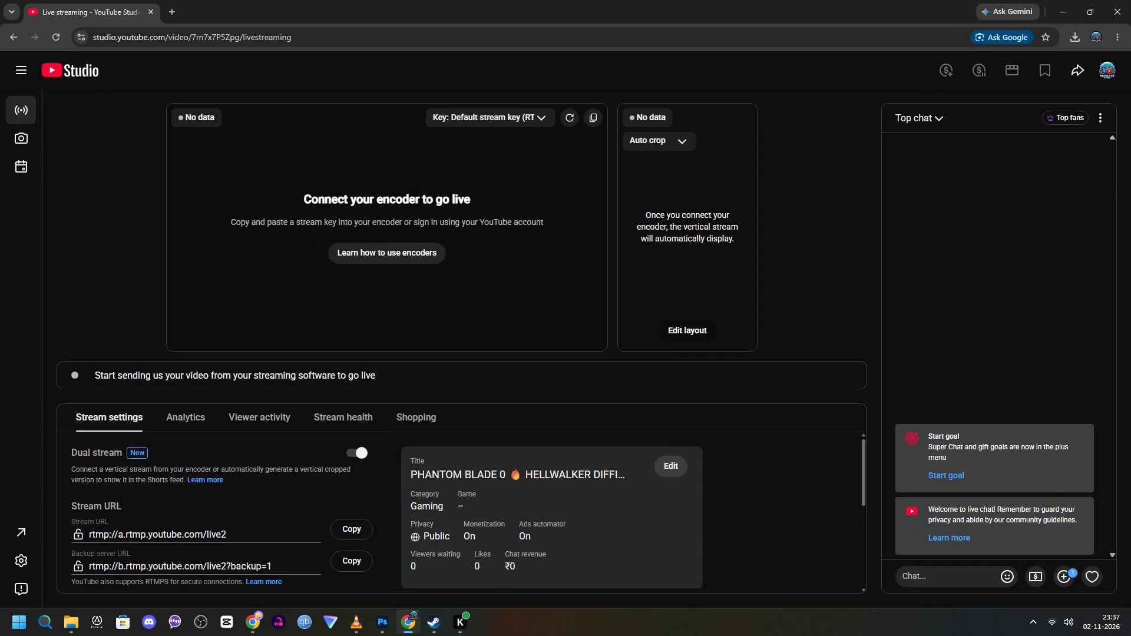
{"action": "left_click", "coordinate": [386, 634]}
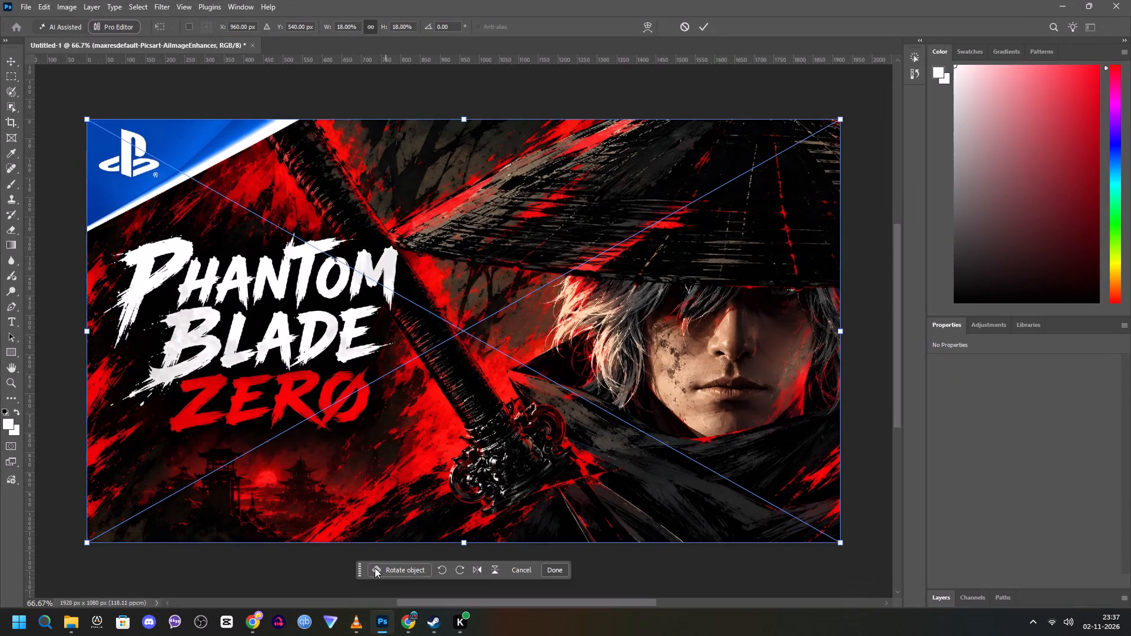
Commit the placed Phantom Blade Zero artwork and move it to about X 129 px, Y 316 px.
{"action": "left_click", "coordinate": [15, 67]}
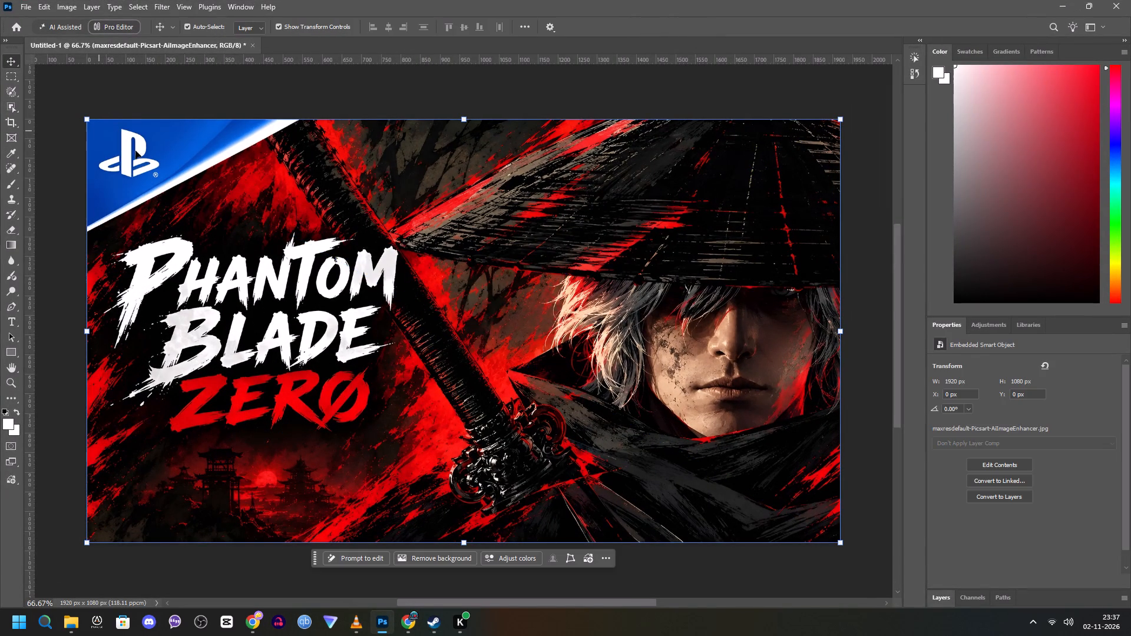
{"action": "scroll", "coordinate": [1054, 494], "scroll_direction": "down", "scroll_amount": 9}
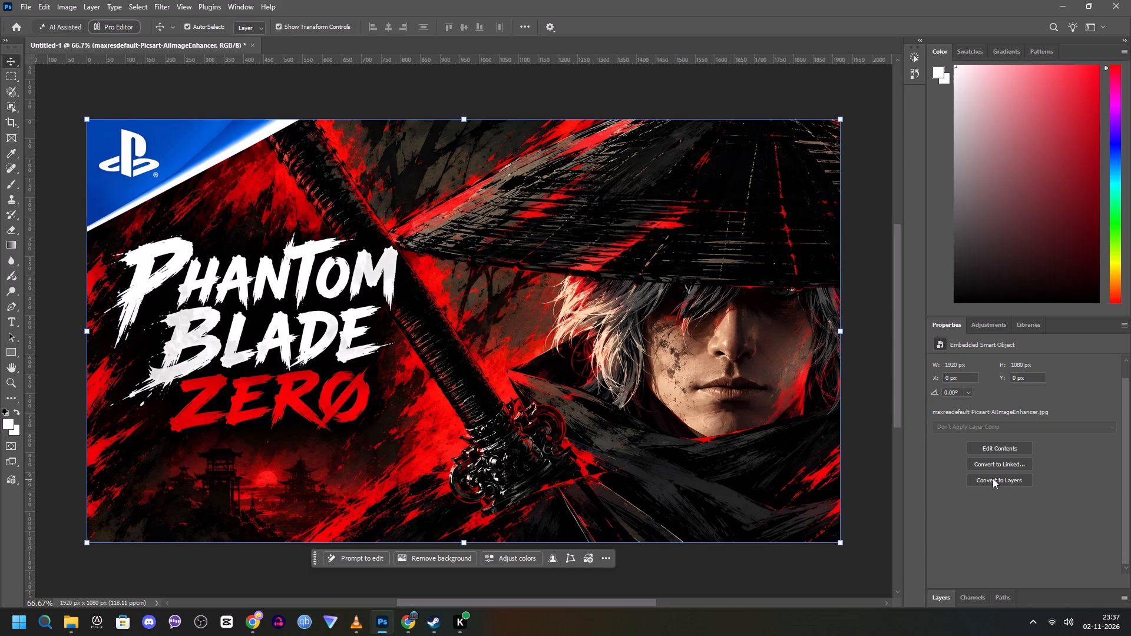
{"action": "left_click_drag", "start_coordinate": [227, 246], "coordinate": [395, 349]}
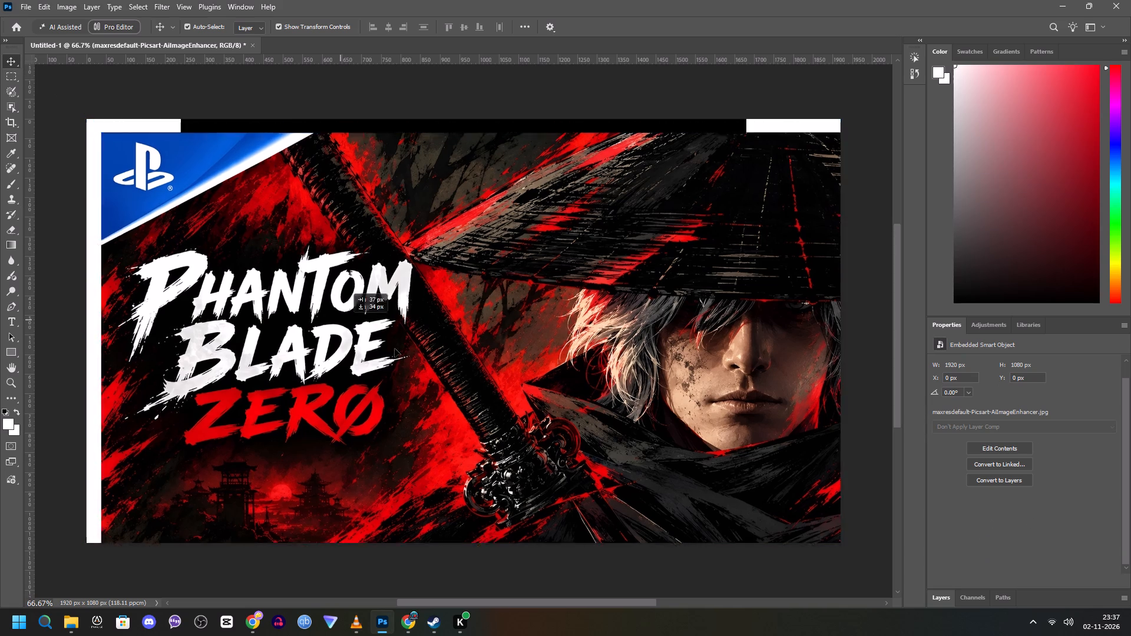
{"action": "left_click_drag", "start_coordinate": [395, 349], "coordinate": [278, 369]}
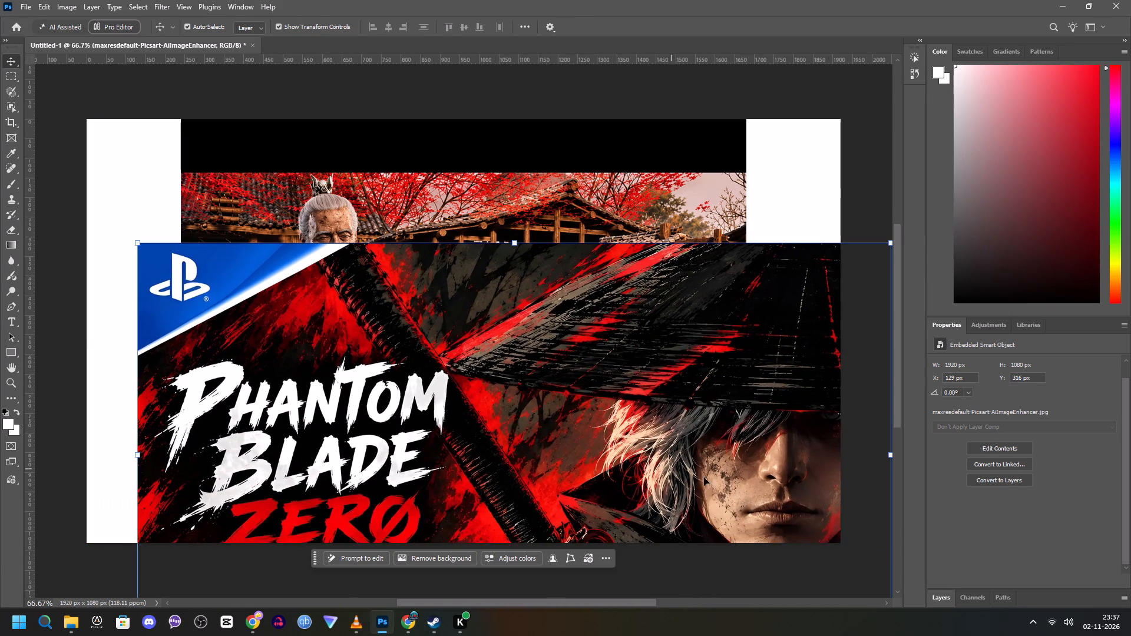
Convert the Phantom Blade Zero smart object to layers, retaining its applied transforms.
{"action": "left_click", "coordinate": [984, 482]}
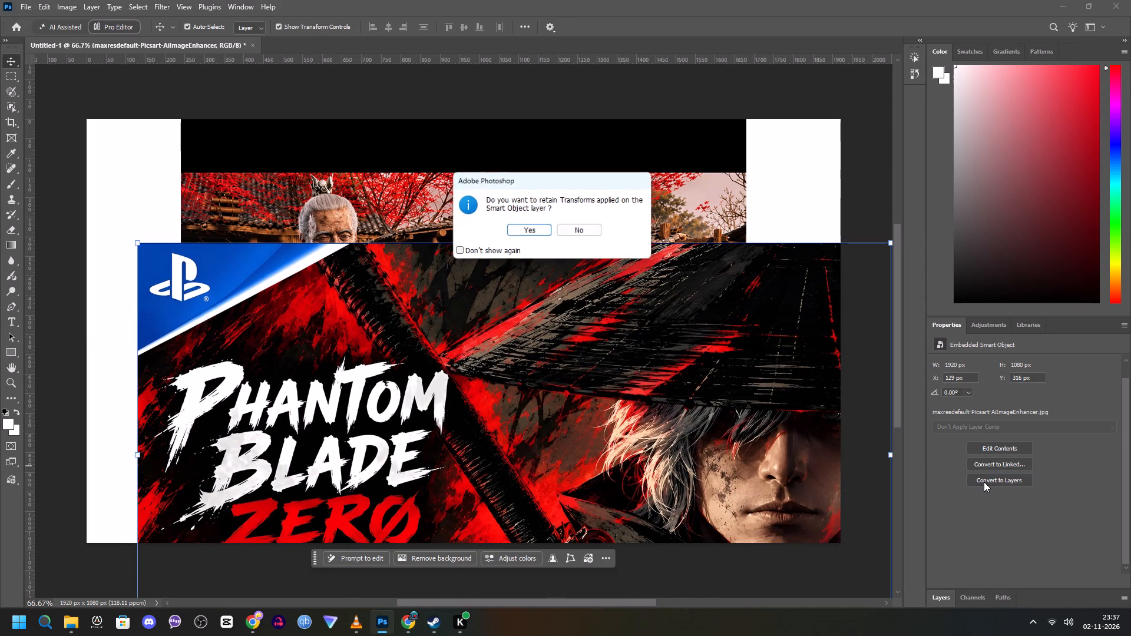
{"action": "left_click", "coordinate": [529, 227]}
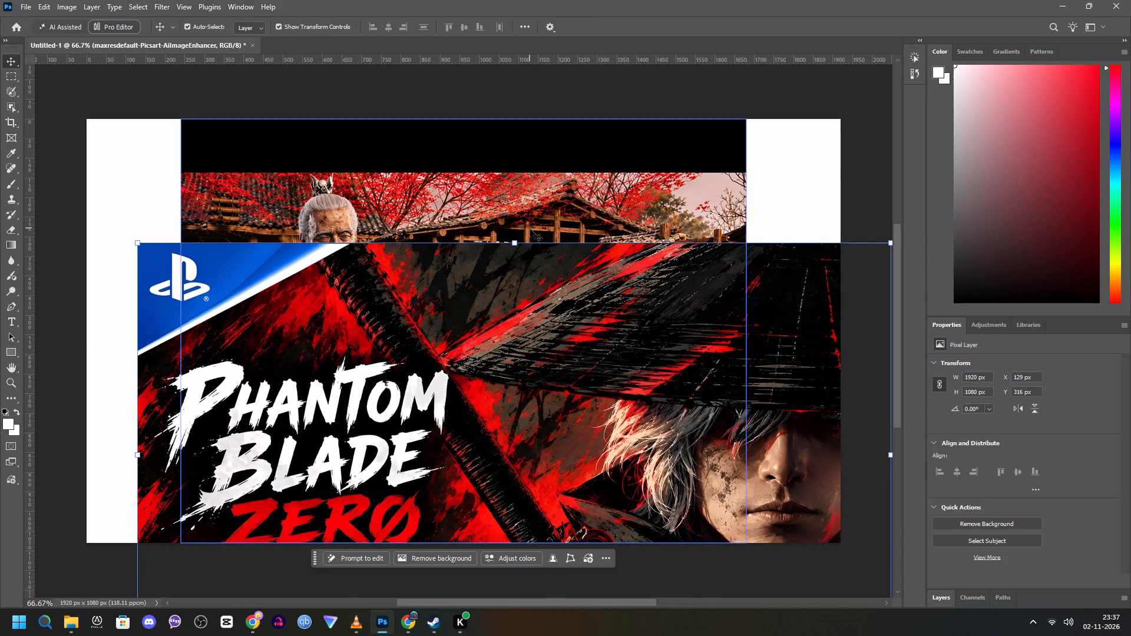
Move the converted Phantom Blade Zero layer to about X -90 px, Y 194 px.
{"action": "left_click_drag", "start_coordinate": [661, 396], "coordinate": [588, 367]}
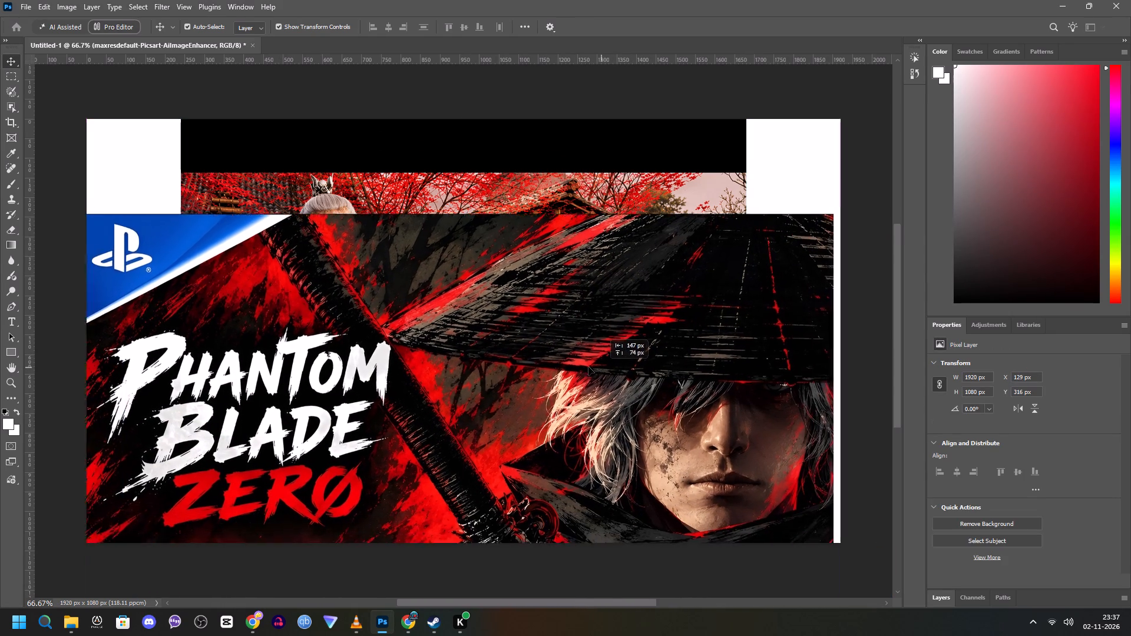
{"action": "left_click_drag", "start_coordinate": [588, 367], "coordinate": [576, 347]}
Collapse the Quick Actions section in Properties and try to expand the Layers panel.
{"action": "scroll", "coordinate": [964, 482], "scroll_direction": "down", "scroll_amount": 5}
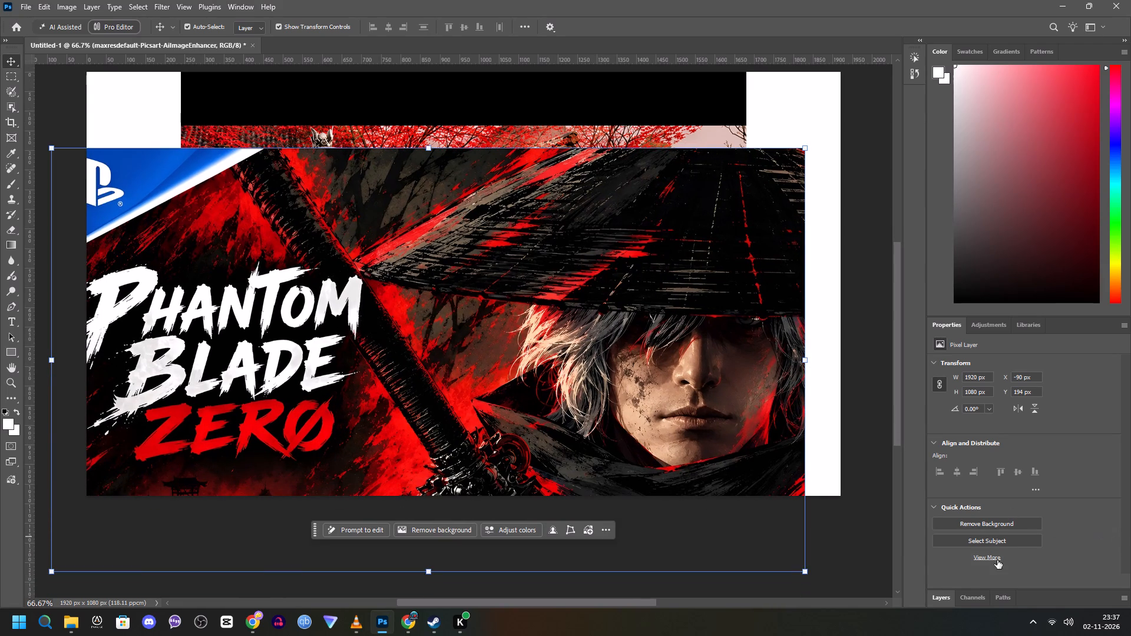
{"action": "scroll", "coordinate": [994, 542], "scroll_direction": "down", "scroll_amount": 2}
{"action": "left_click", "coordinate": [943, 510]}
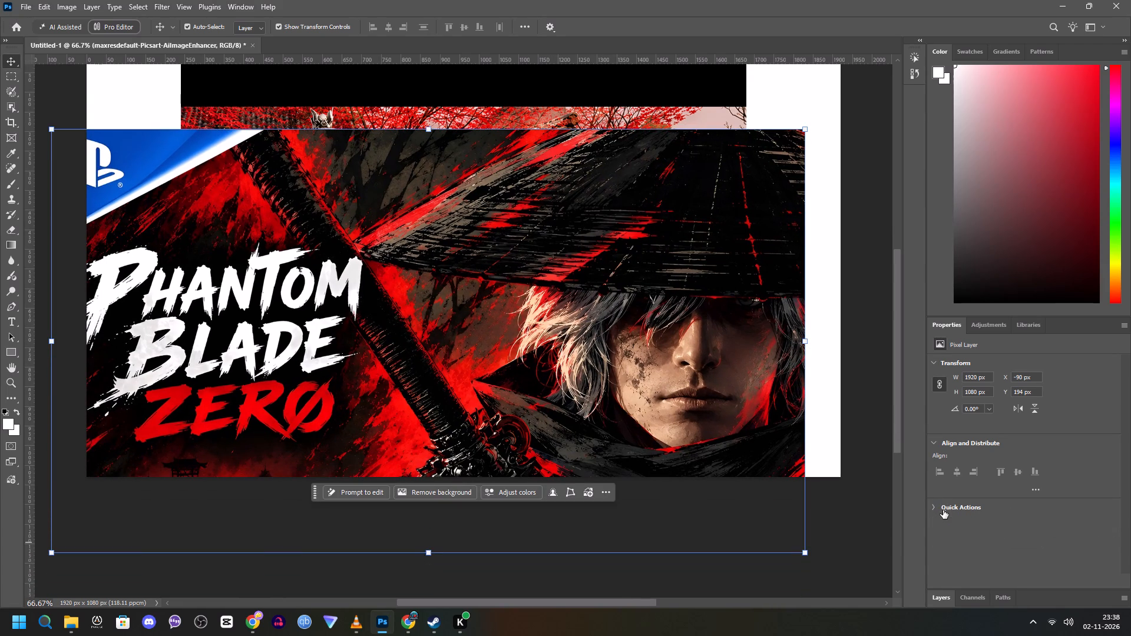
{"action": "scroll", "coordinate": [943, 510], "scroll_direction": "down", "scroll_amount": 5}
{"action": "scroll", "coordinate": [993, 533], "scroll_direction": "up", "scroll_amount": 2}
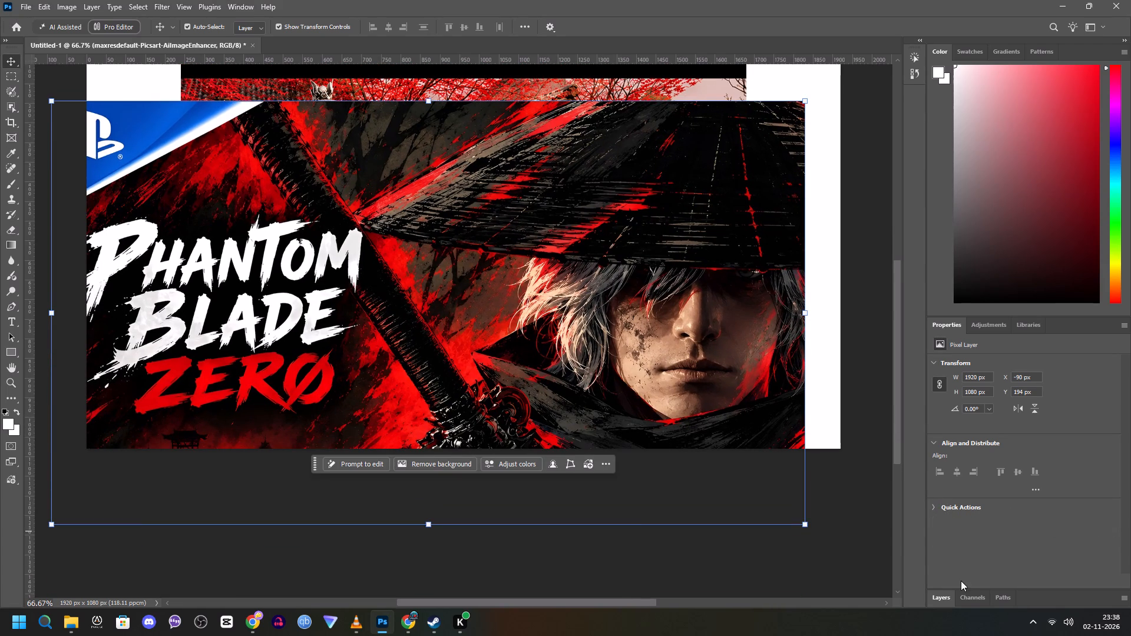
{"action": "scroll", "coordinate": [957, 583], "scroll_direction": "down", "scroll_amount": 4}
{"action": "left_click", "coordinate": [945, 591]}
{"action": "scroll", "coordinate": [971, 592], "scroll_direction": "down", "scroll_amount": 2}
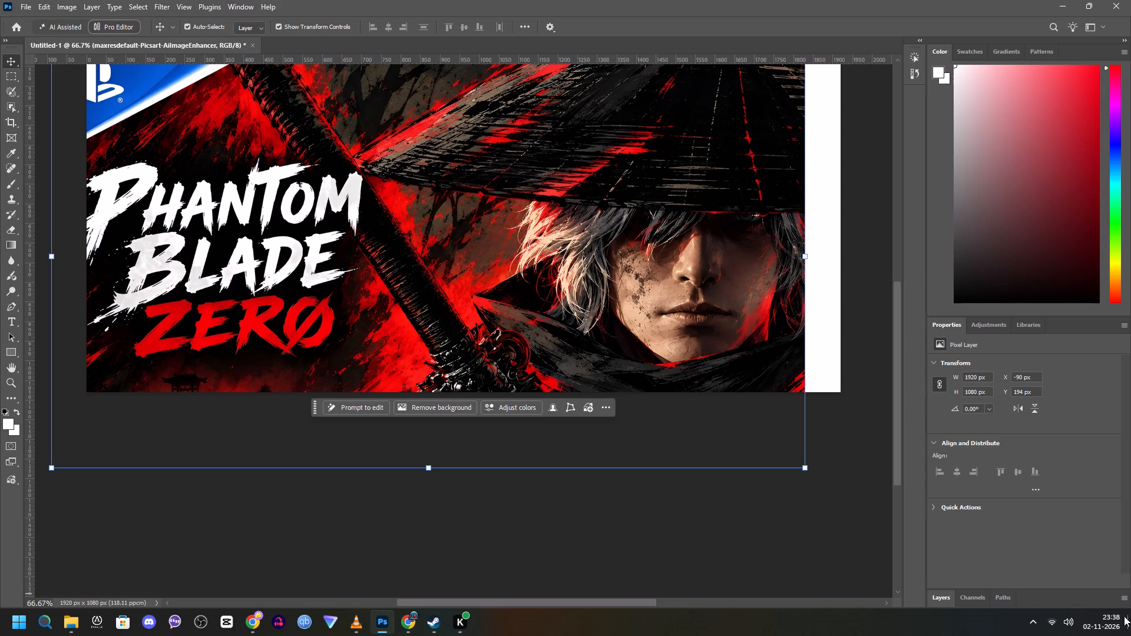
Close the Layers panel in the collapsed Layers, Channels and Paths group.
{"action": "left_click", "coordinate": [1123, 603]}
{"action": "left_click", "coordinate": [1123, 601]}
{"action": "left_click", "coordinate": [1096, 595]}
{"action": "left_click", "coordinate": [1067, 595]}
{"action": "left_click_drag", "start_coordinate": [1063, 597], "coordinate": [1059, 575]}
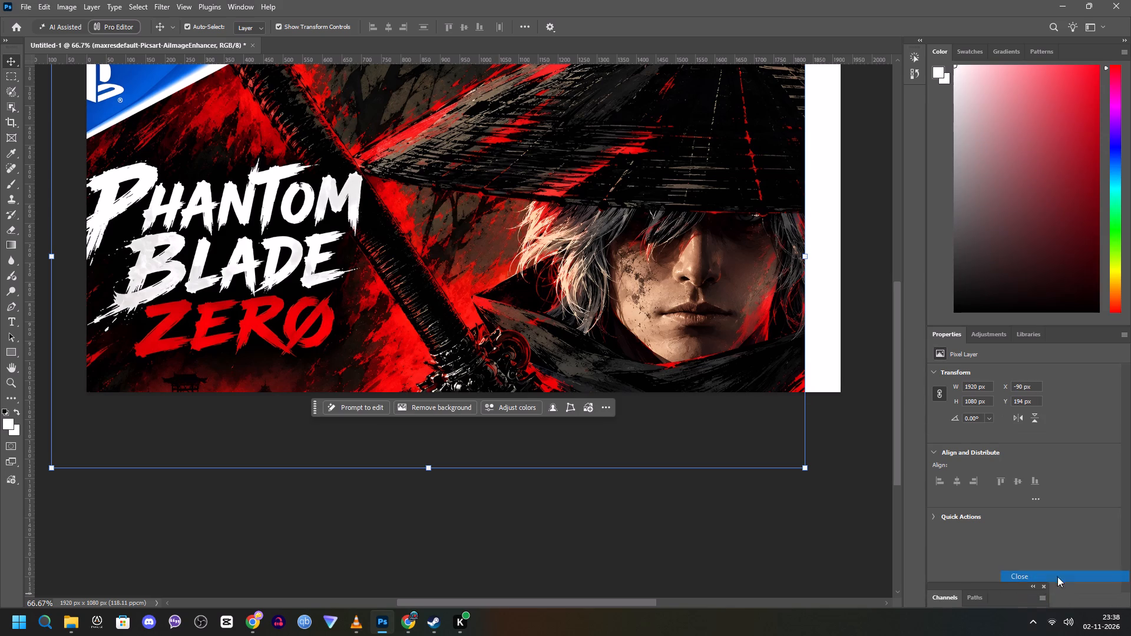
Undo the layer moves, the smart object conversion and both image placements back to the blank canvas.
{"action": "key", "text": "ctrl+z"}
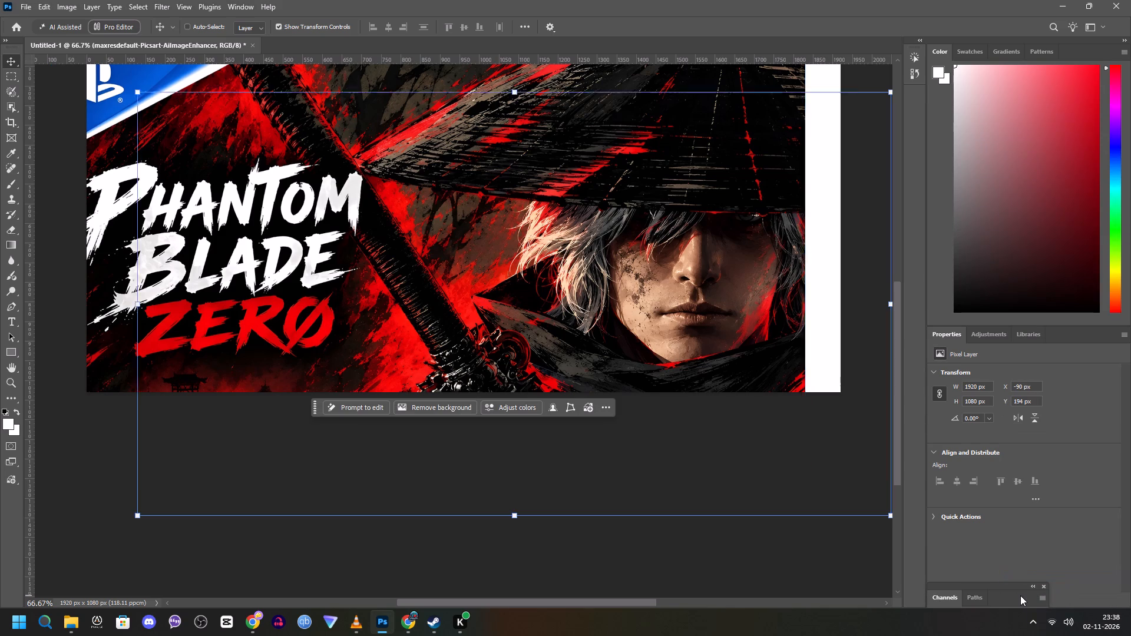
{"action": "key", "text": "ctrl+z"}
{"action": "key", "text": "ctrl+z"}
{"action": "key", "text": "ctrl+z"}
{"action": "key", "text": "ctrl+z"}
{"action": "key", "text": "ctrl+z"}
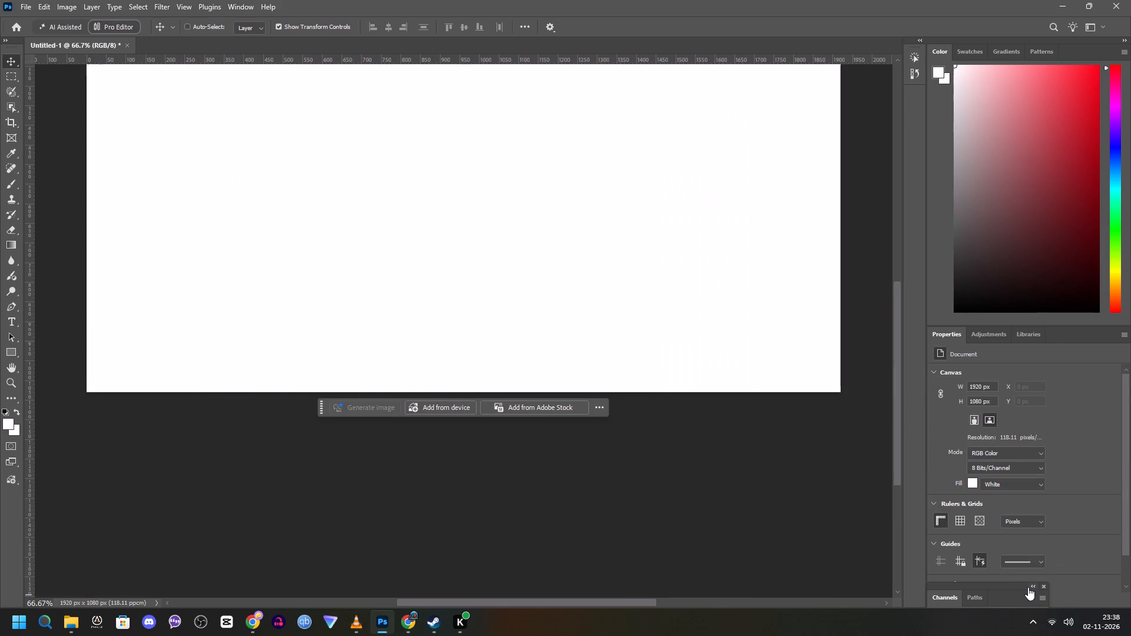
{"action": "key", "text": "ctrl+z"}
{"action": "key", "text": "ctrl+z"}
Close the remaining Channels and Paths panel group.
{"action": "left_click", "coordinate": [1041, 586]}
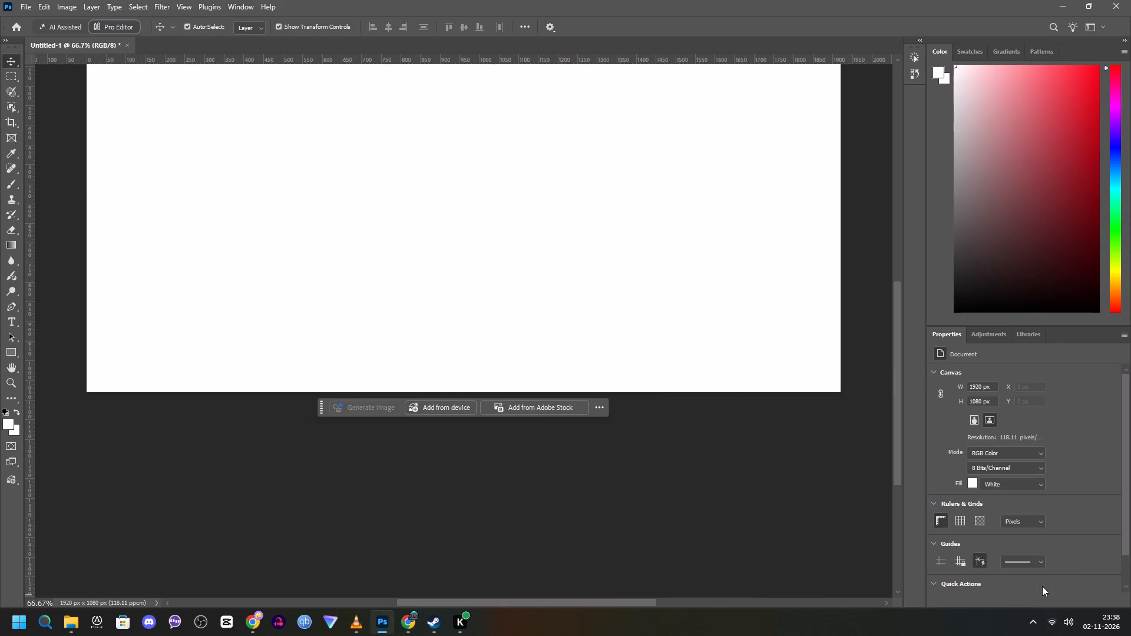
Quit Photoshop without saving the changes to Untitled-1.
{"action": "left_click", "coordinate": [24, 4]}
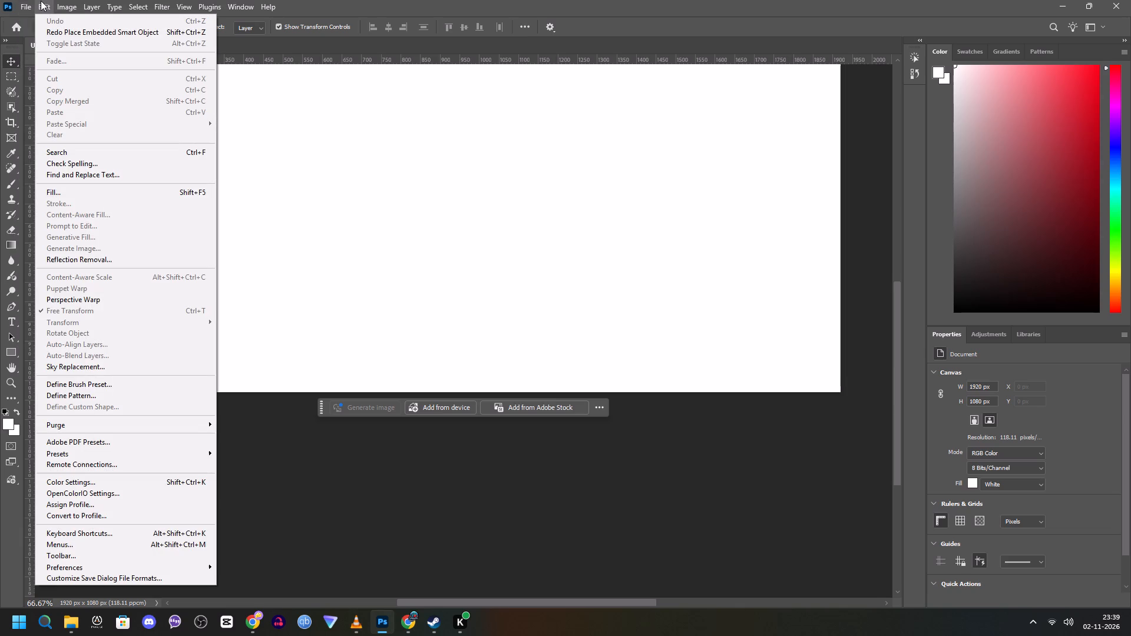
{"action": "left_click", "coordinate": [1130, 0]}
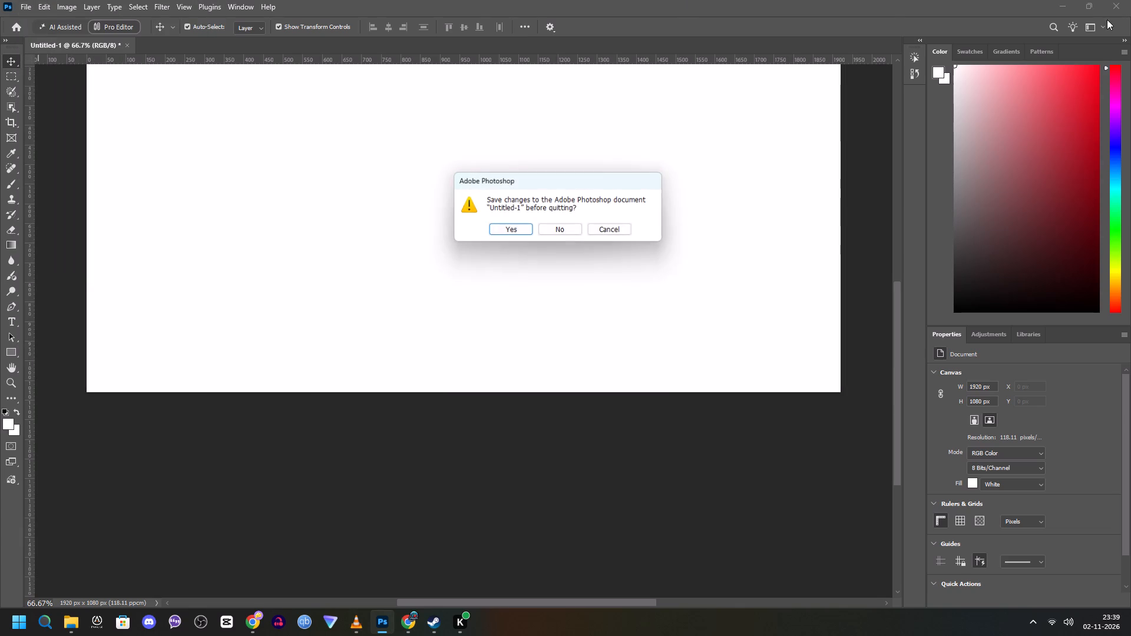
{"action": "left_click", "coordinate": [571, 231]}
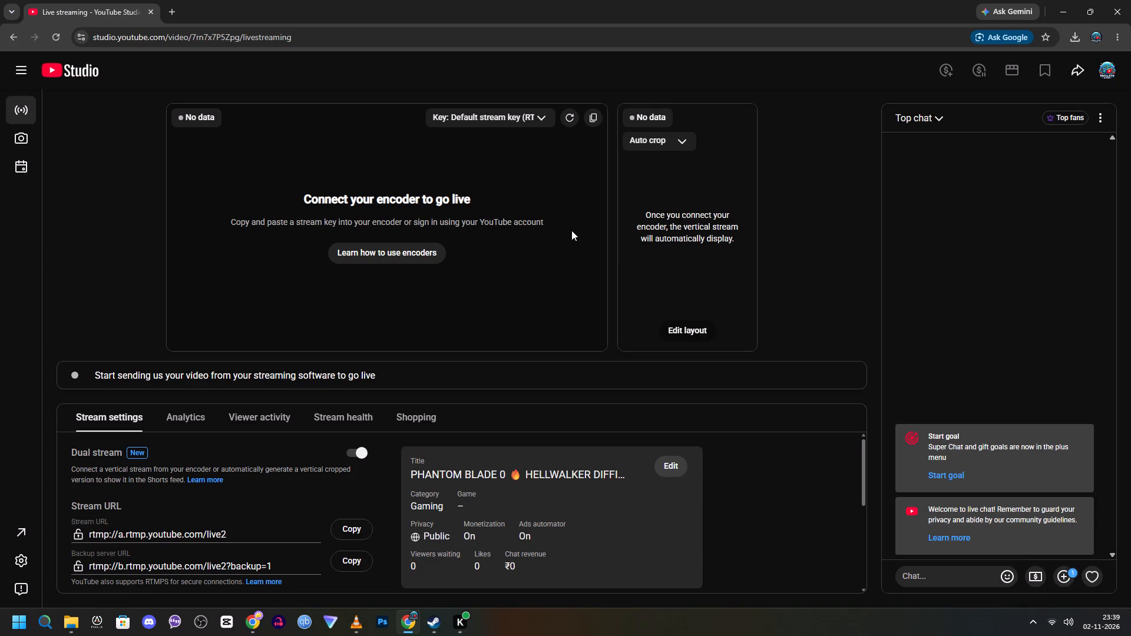
Relaunch Photoshop and create a new document from the recent Custom 1920 x 1080 px preset.
{"action": "left_click", "coordinate": [1130, 635]}
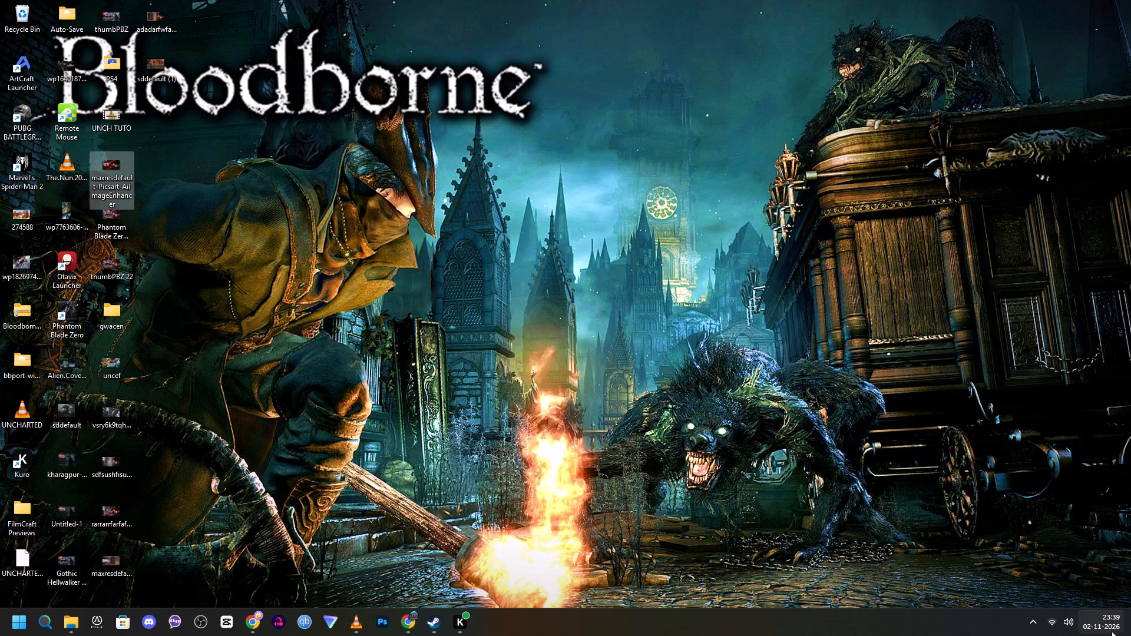
{"action": "left_click", "coordinate": [388, 619]}
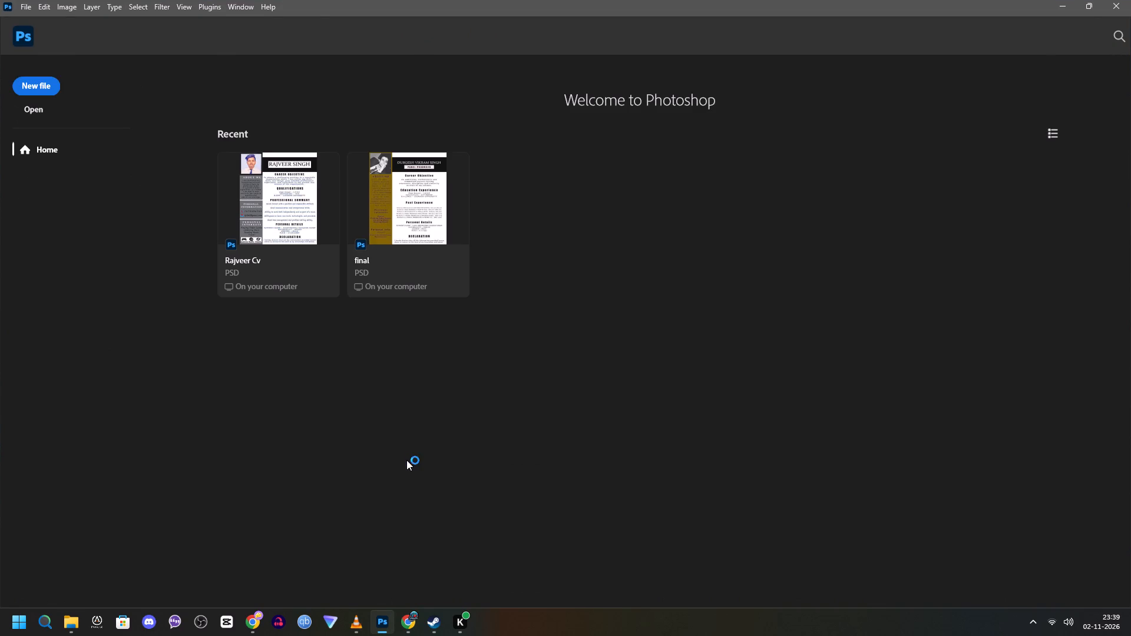
{"action": "left_click", "coordinate": [48, 84]}
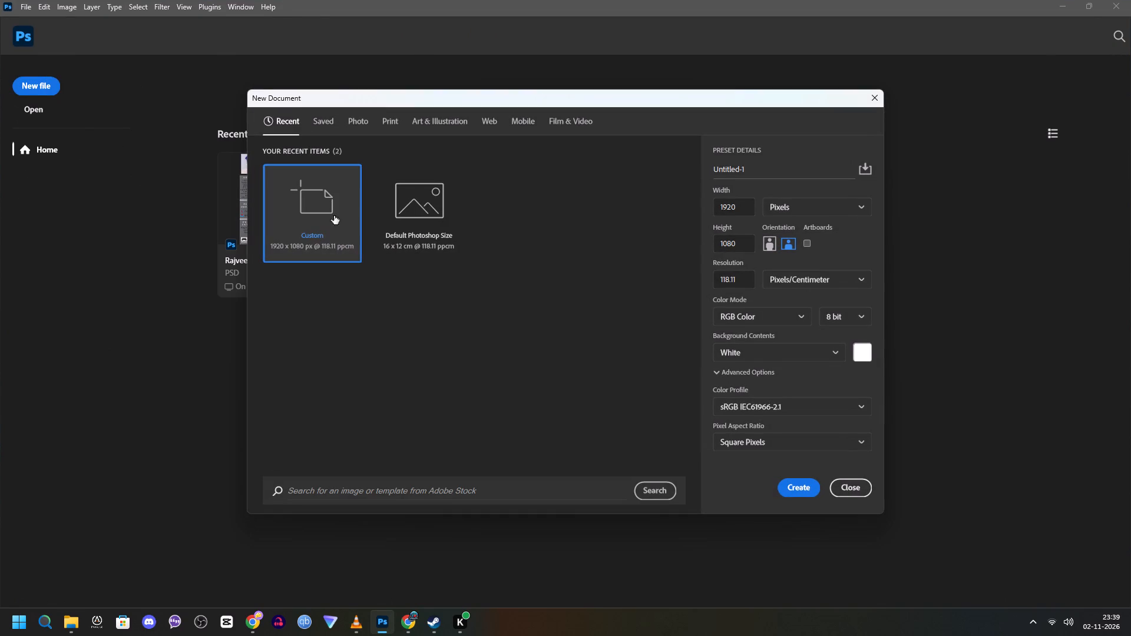
{"action": "left_click", "coordinate": [348, 200]}
{"action": "left_click", "coordinate": [352, 207]}
{"action": "left_click", "coordinate": [352, 207]}
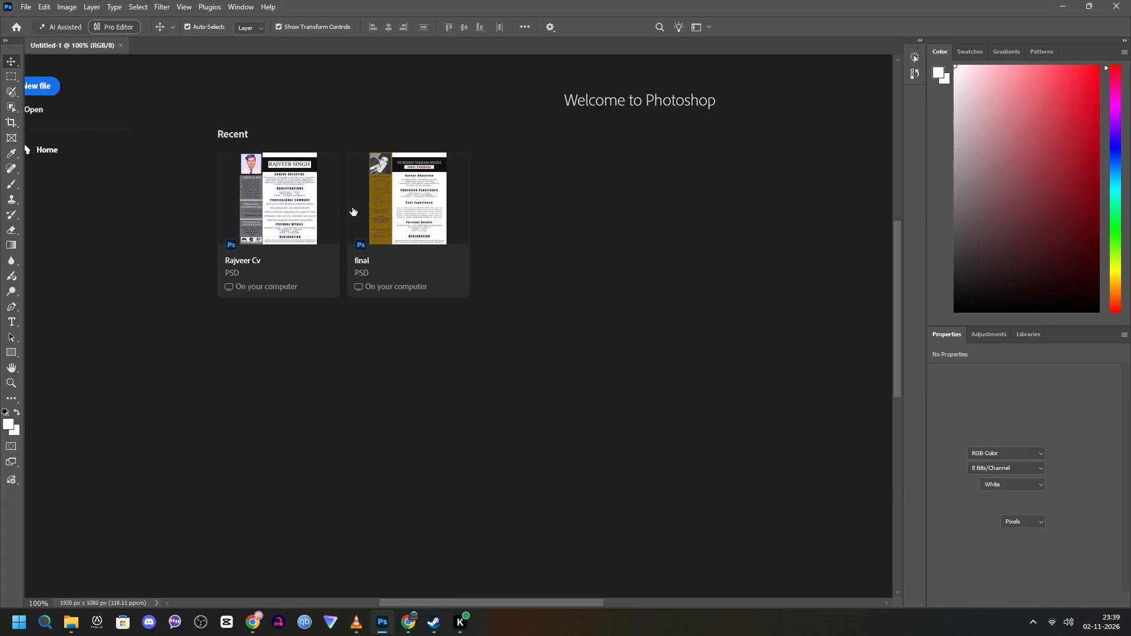
Add a new blank layer above the background with the default name, Normal mode and 100% opacity.
{"action": "scroll", "coordinate": [1044, 509], "scroll_direction": "down", "scroll_amount": 3}
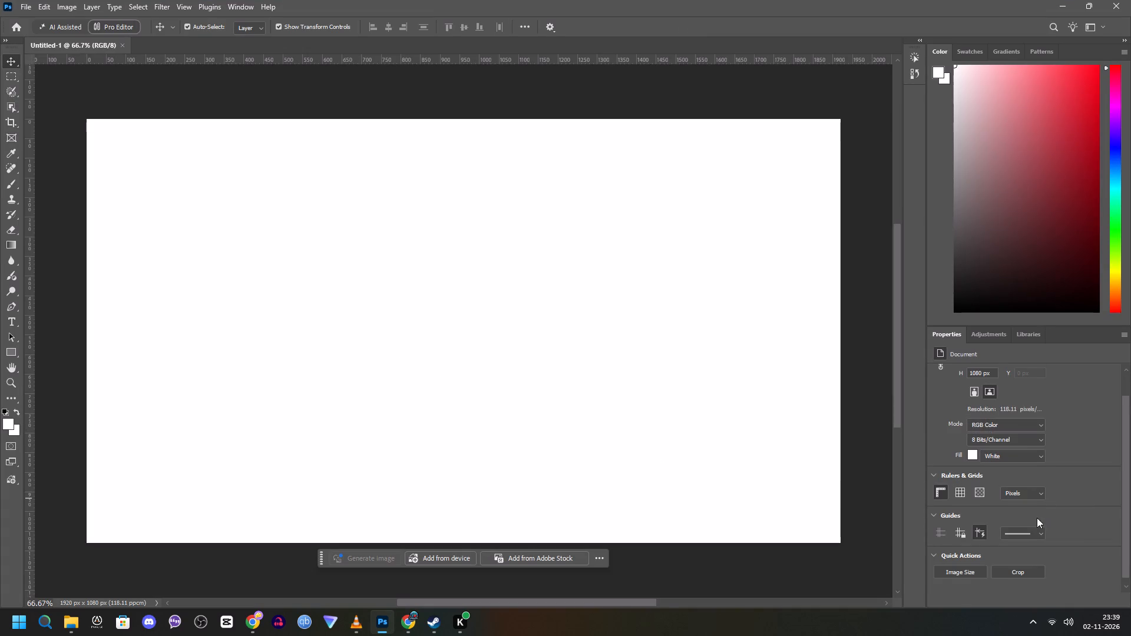
{"action": "scroll", "coordinate": [1018, 538], "scroll_direction": "down", "scroll_amount": 4}
{"action": "scroll", "coordinate": [970, 564], "scroll_direction": "down", "scroll_amount": 5}
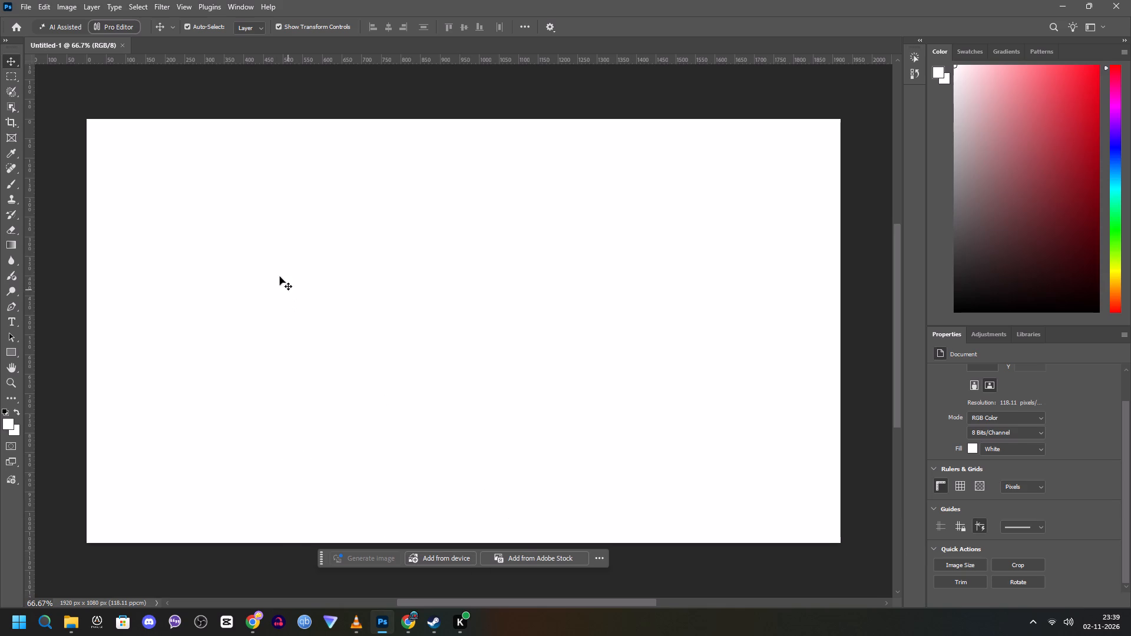
{"action": "right_click", "coordinate": [221, 217]}
{"action": "left_click", "coordinate": [86, 2]}
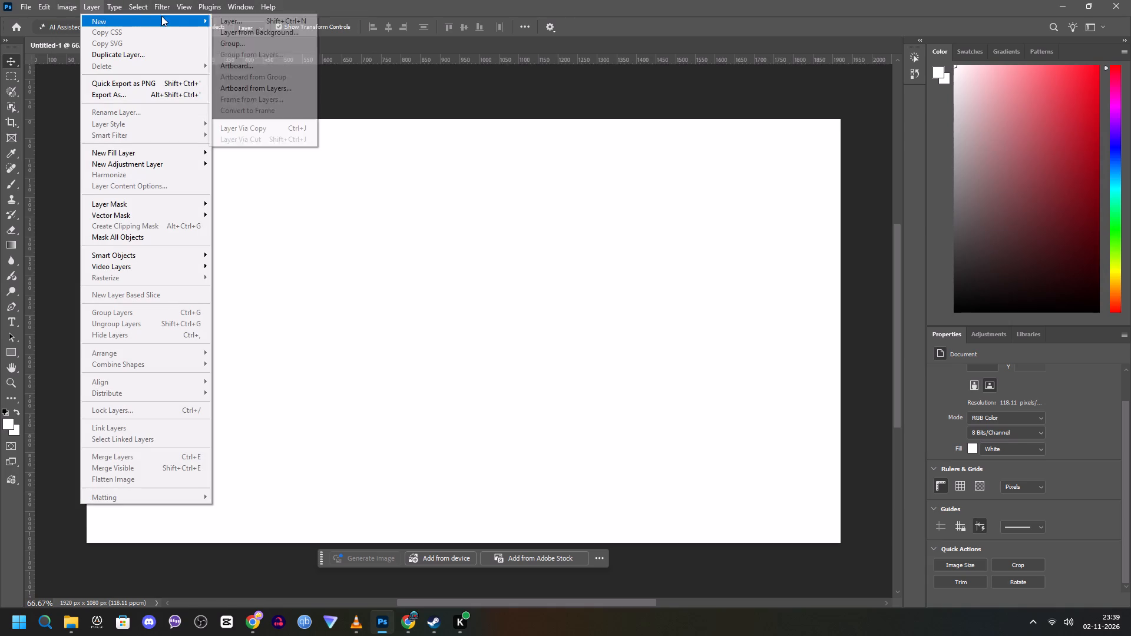
{"action": "left_click", "coordinate": [240, 21]}
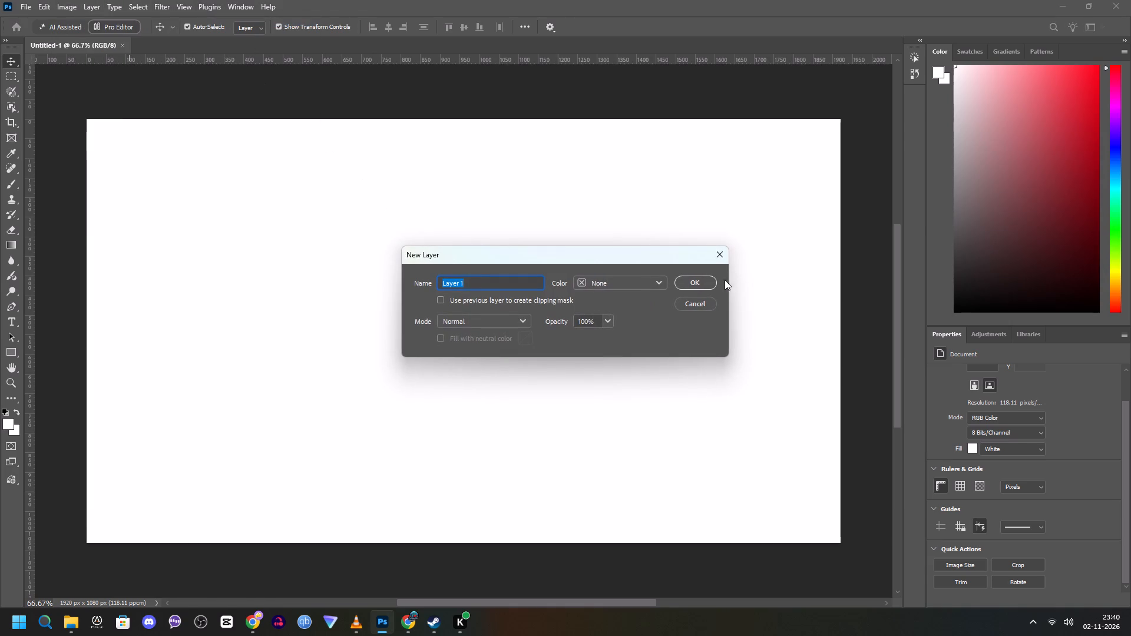
{"action": "left_click", "coordinate": [691, 286]}
Look at the additional quick actions offered for the new pixel layer and close them.
{"action": "scroll", "coordinate": [868, 439], "scroll_direction": "down", "scroll_amount": 2}
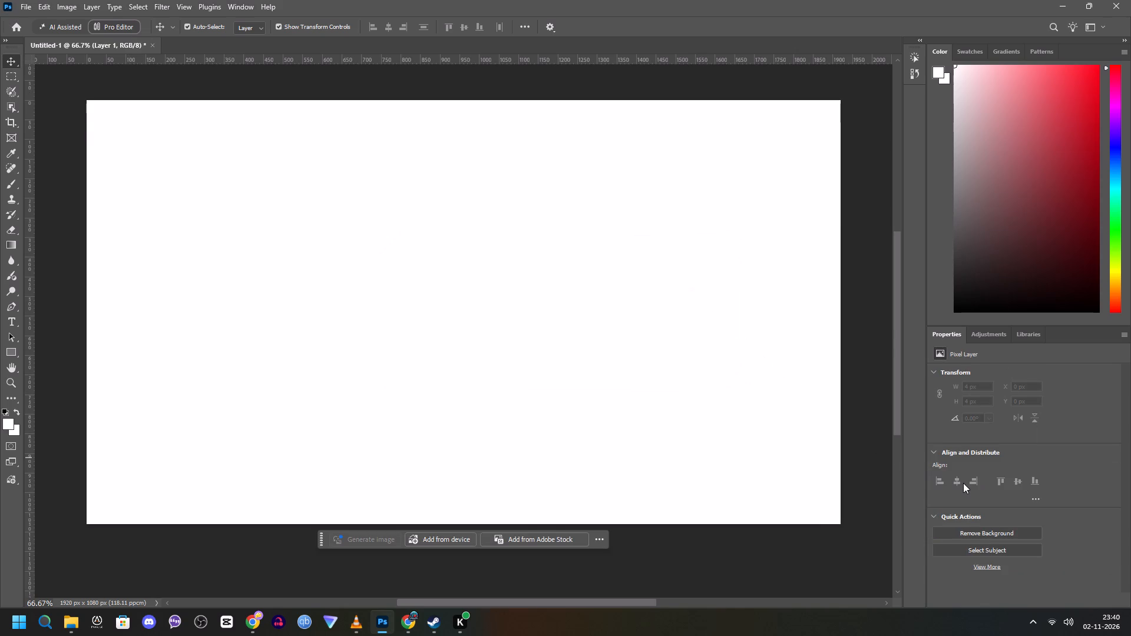
{"action": "left_click", "coordinate": [989, 569]}
{"action": "left_click", "coordinate": [1066, 87]}
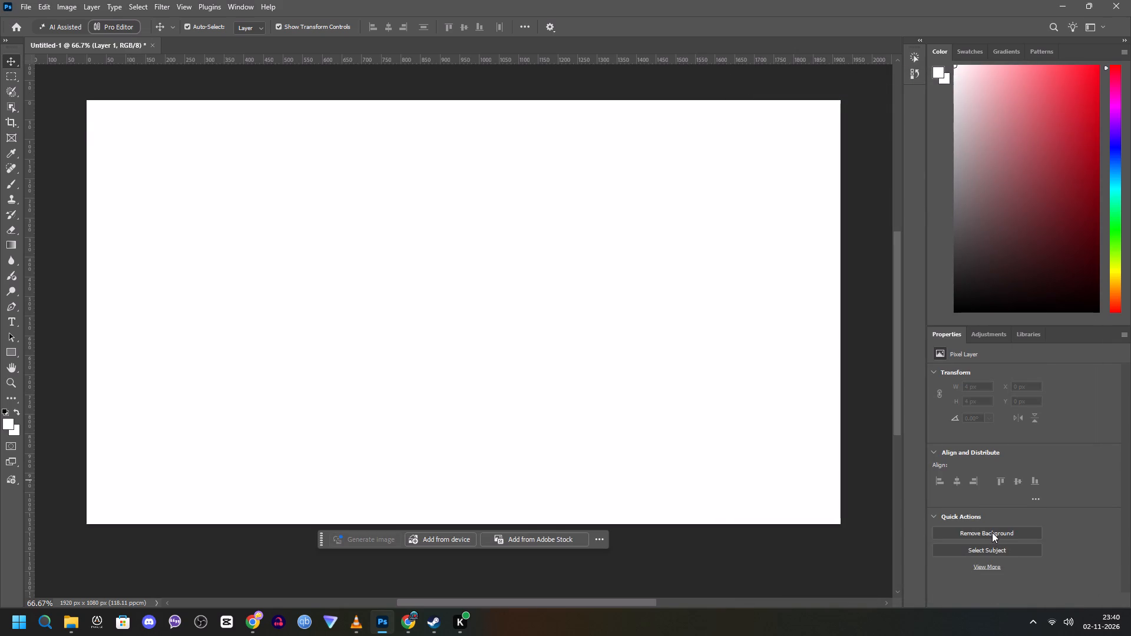
Run Select Subject on the blank new layer.
{"action": "left_click", "coordinate": [959, 550]}
{"action": "scroll", "coordinate": [955, 546], "scroll_direction": "down", "scroll_amount": 5}
{"action": "scroll", "coordinate": [955, 546], "scroll_direction": "up", "scroll_amount": 3}
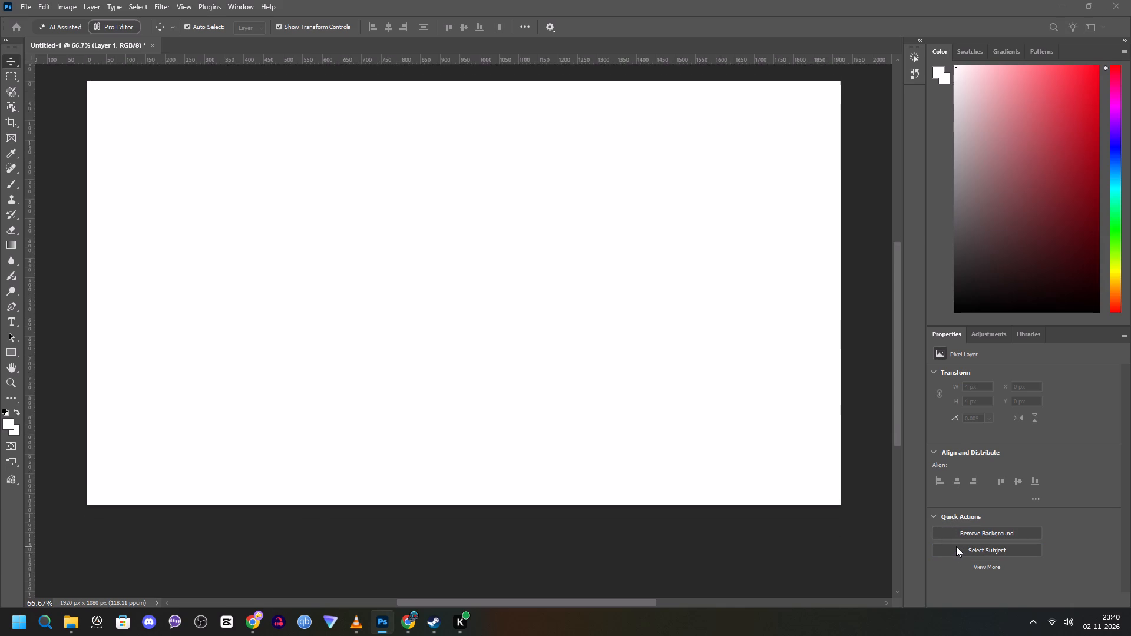
{"action": "scroll", "coordinate": [956, 546], "scroll_direction": "up", "scroll_amount": 2}
{"action": "scroll", "coordinate": [967, 538], "scroll_direction": "down", "scroll_amount": 5}
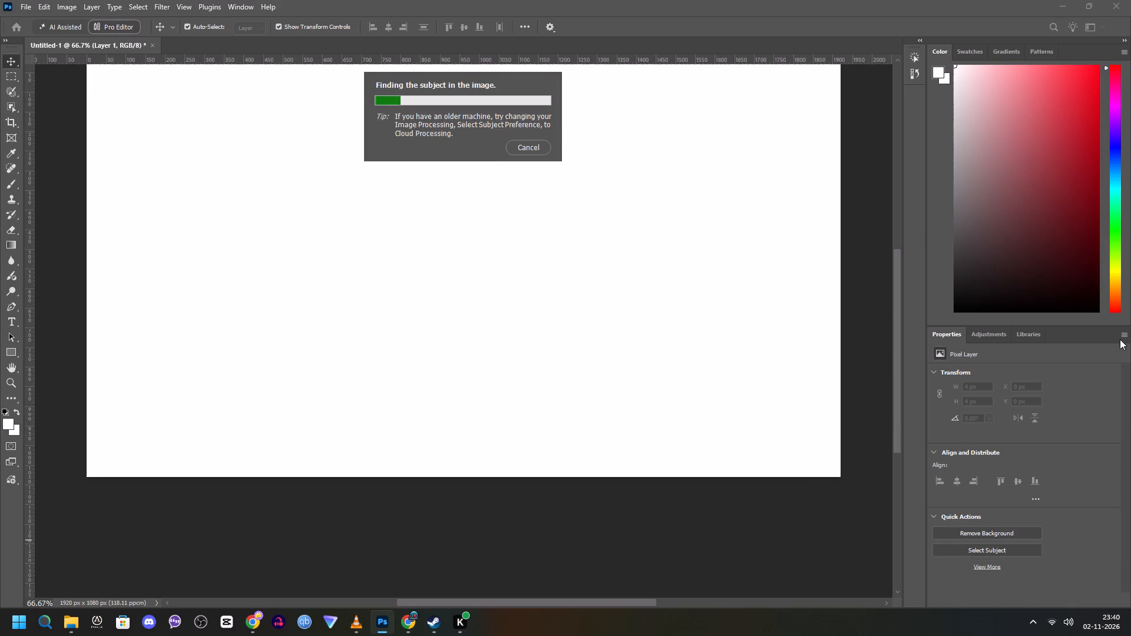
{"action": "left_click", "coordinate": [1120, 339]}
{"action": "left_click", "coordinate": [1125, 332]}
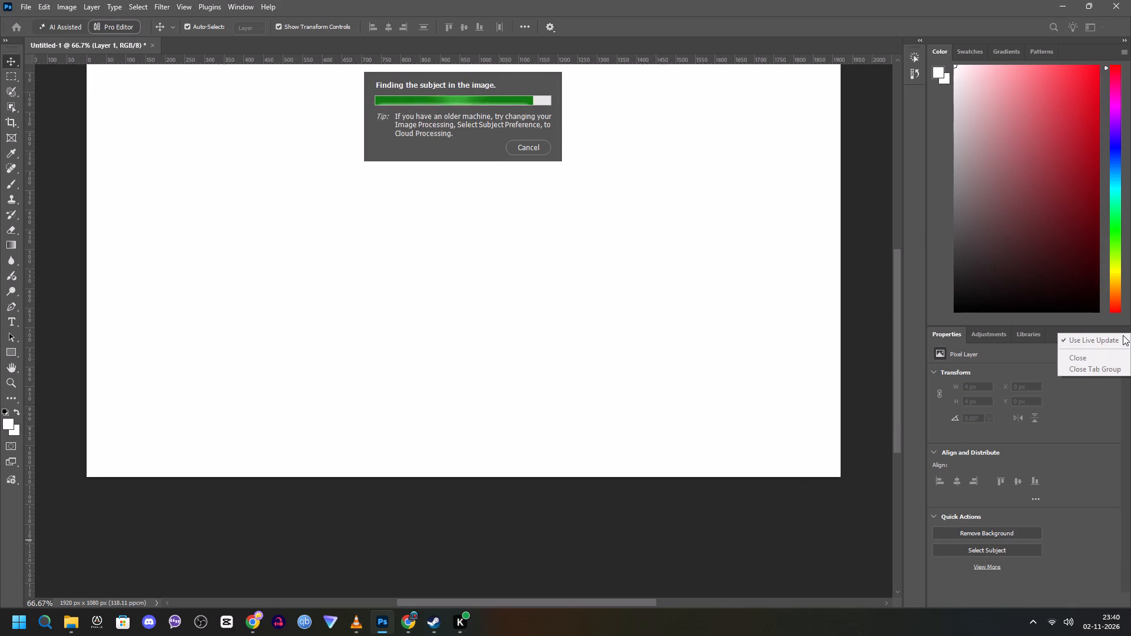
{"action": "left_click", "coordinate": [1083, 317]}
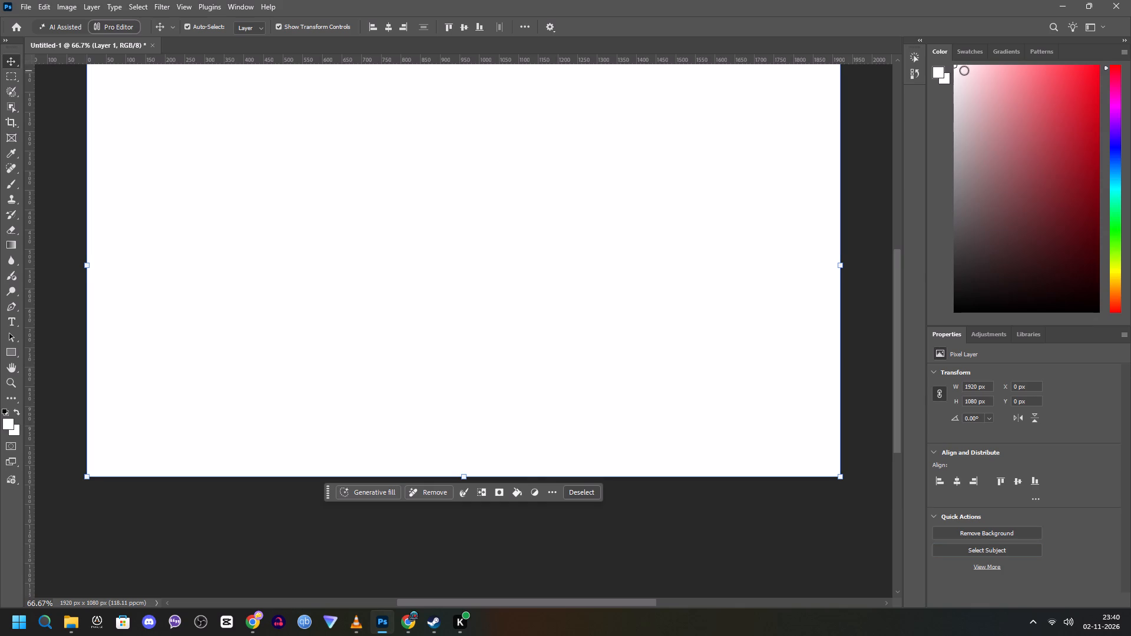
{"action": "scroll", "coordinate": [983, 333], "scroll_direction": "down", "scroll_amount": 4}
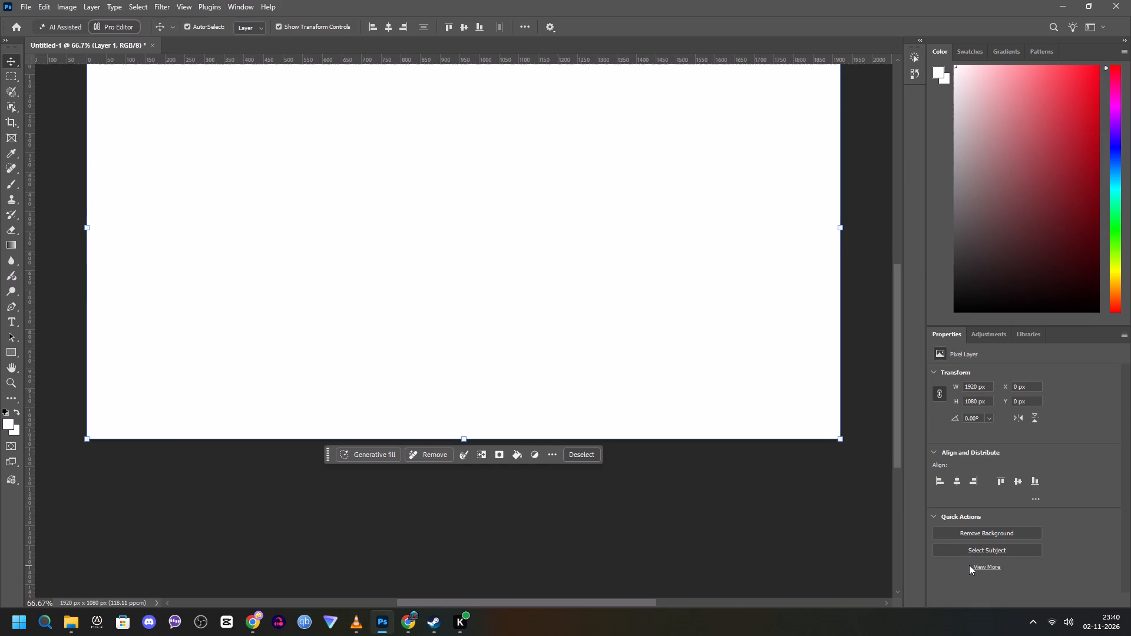
Add a second blank layer with the default name, Normal mode and 100% opacity.
{"action": "key", "text": "ctrl+alt+n"}
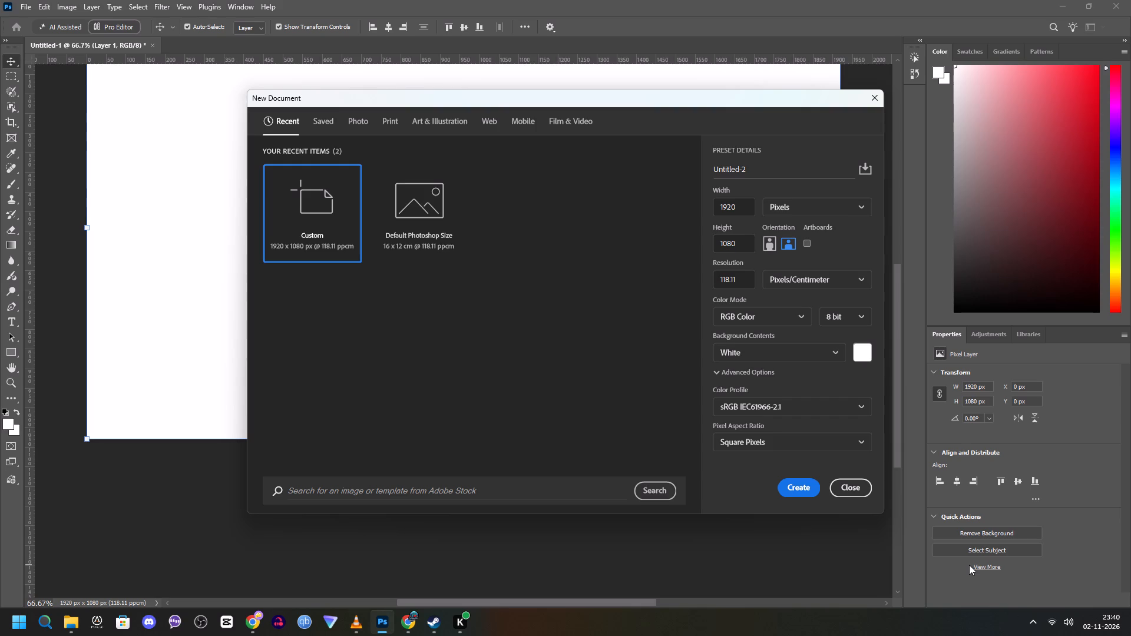
{"action": "key", "text": "Escape"}
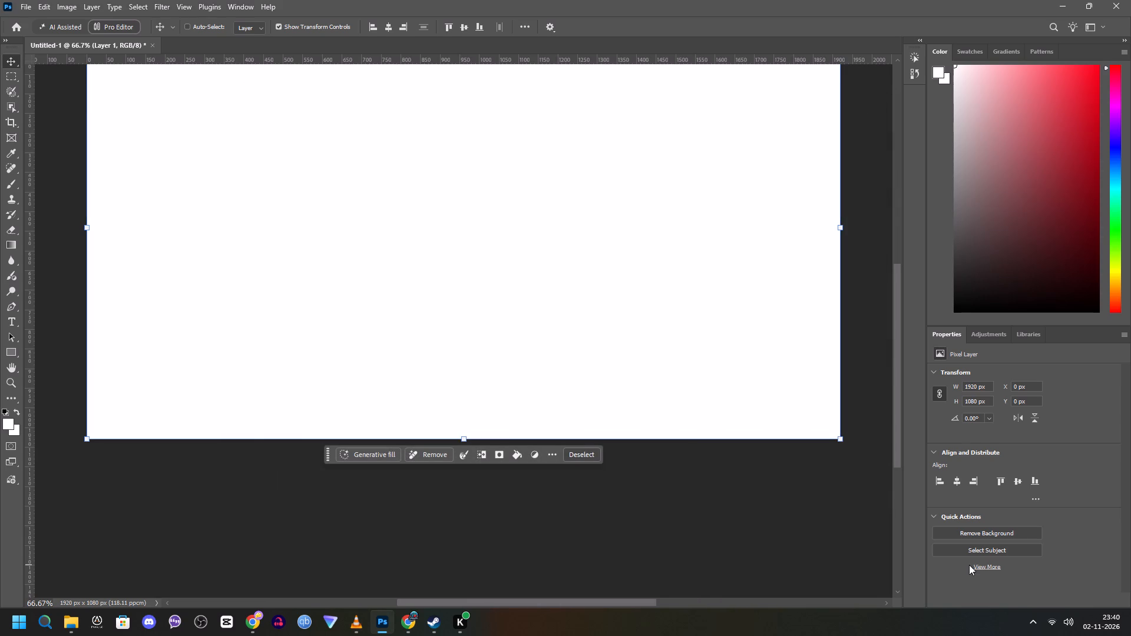
{"action": "key", "text": "ctrl+shift+n"}
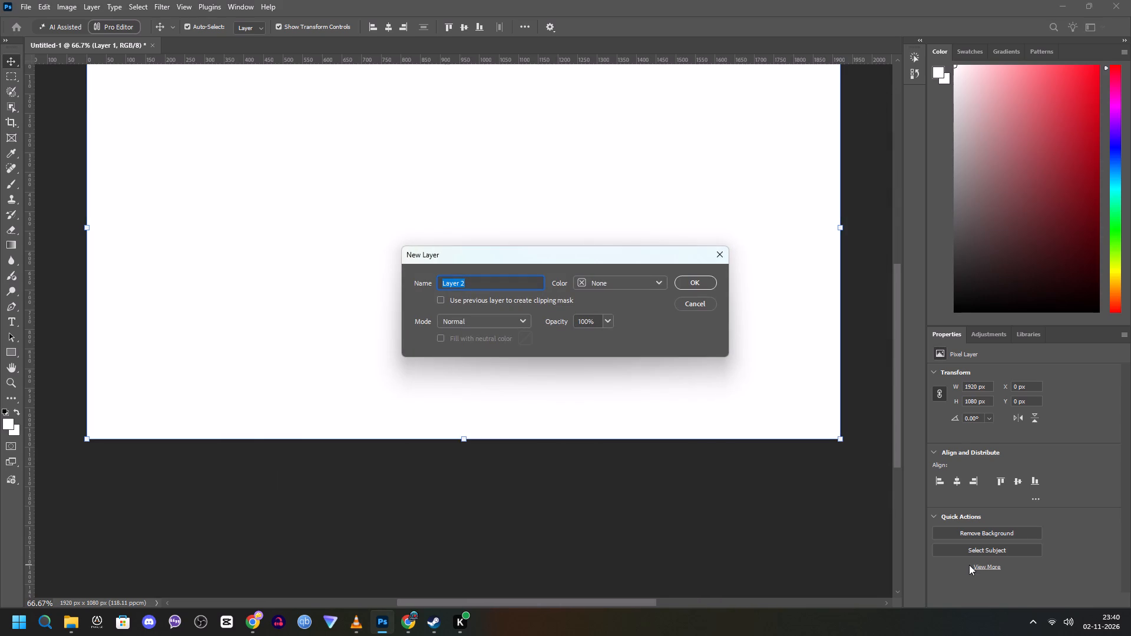
{"action": "key", "text": "Return"}
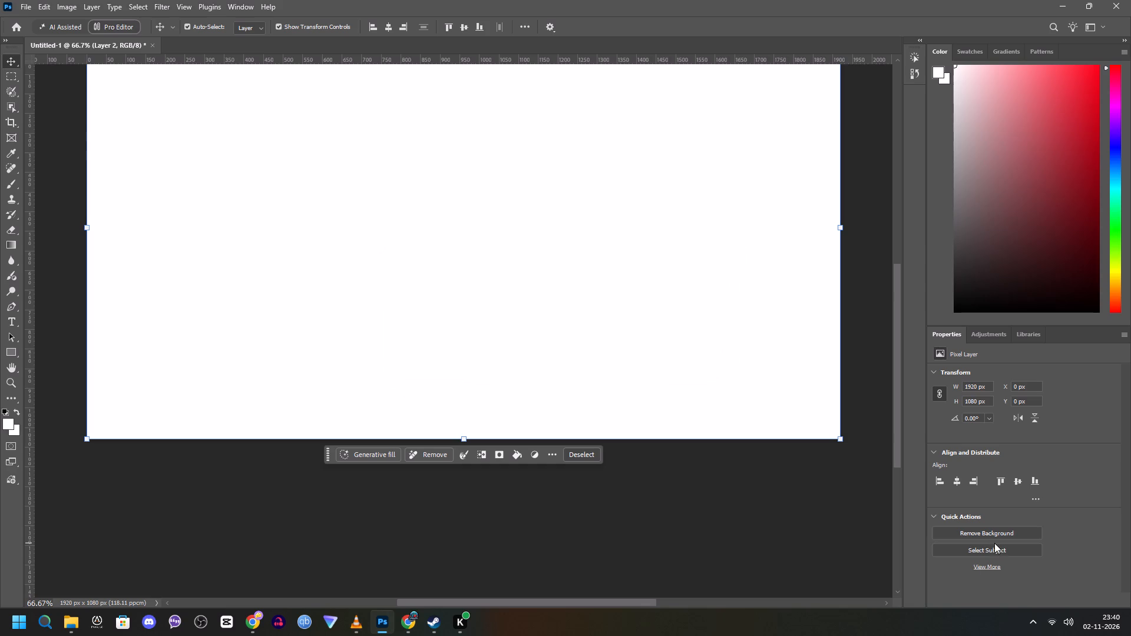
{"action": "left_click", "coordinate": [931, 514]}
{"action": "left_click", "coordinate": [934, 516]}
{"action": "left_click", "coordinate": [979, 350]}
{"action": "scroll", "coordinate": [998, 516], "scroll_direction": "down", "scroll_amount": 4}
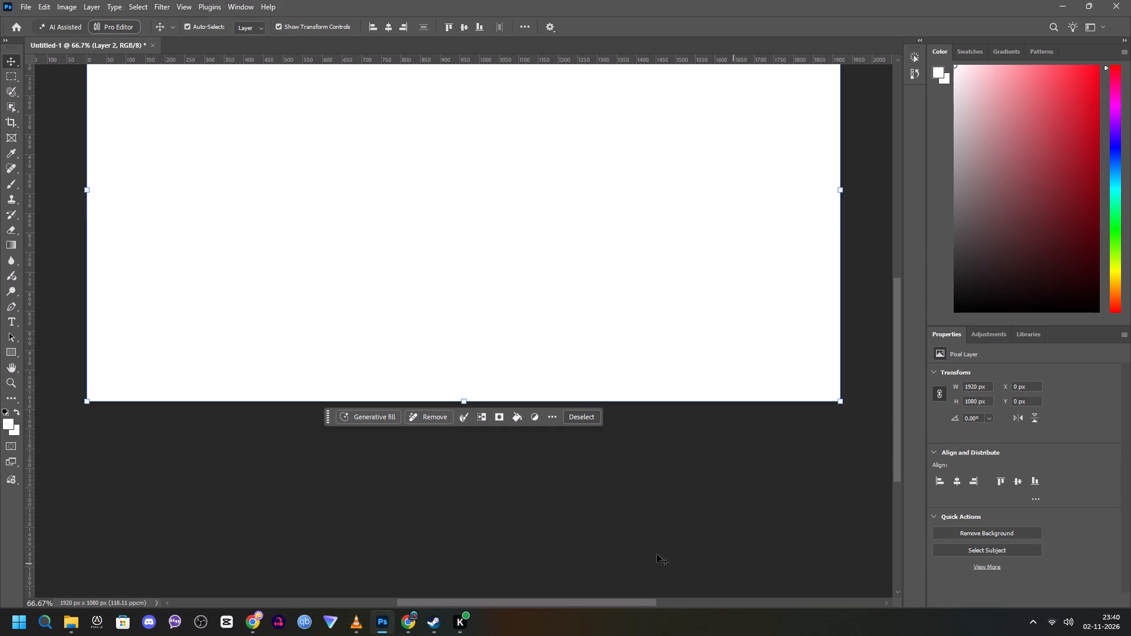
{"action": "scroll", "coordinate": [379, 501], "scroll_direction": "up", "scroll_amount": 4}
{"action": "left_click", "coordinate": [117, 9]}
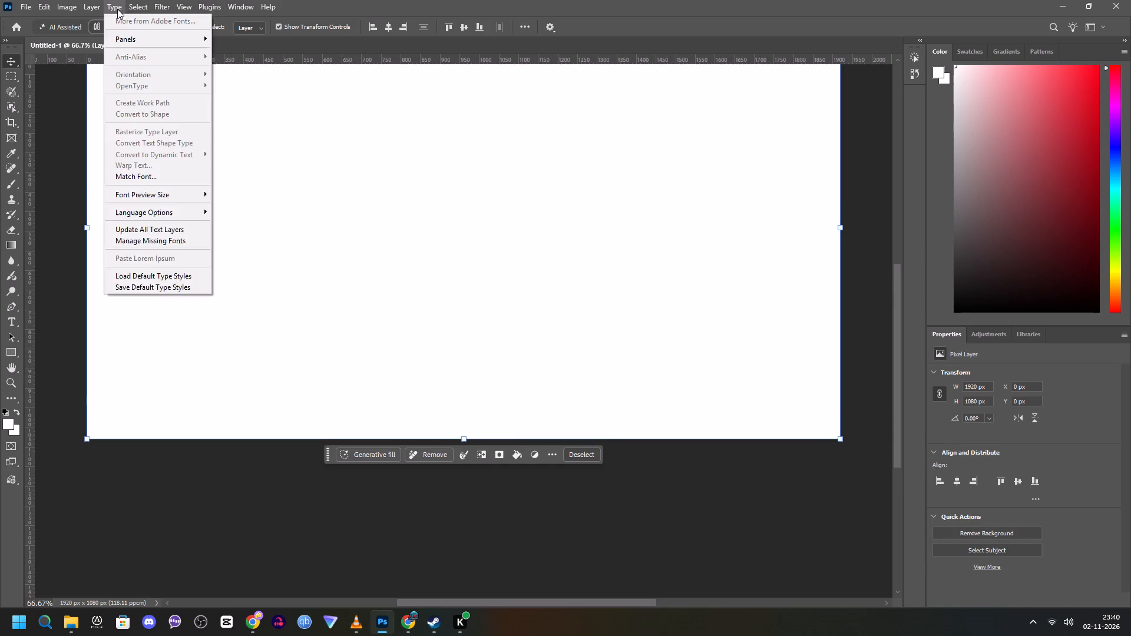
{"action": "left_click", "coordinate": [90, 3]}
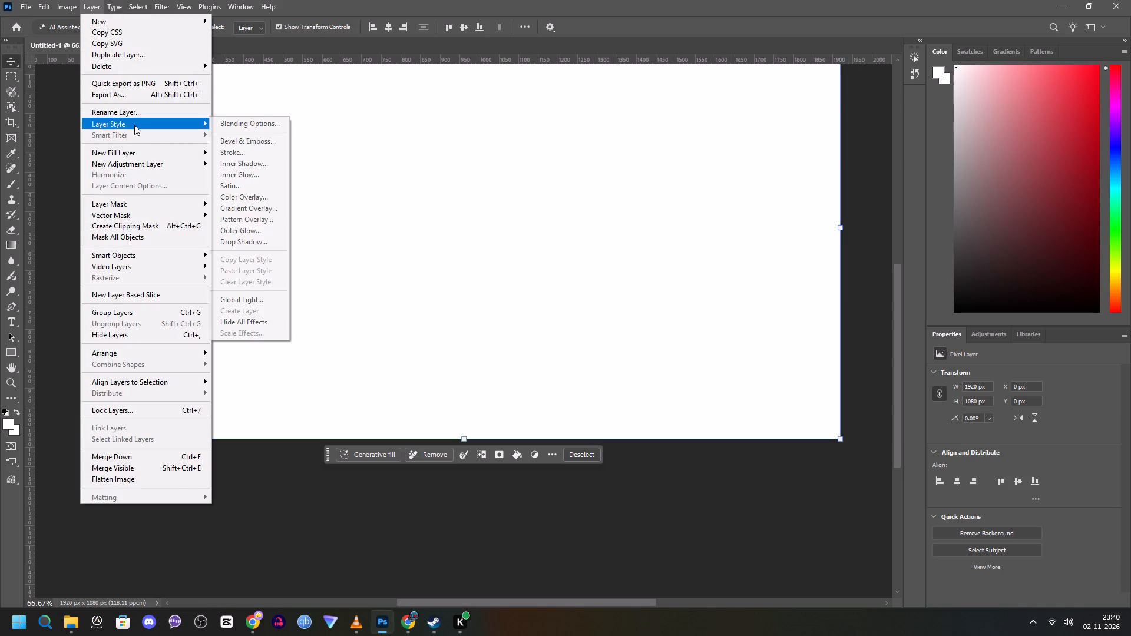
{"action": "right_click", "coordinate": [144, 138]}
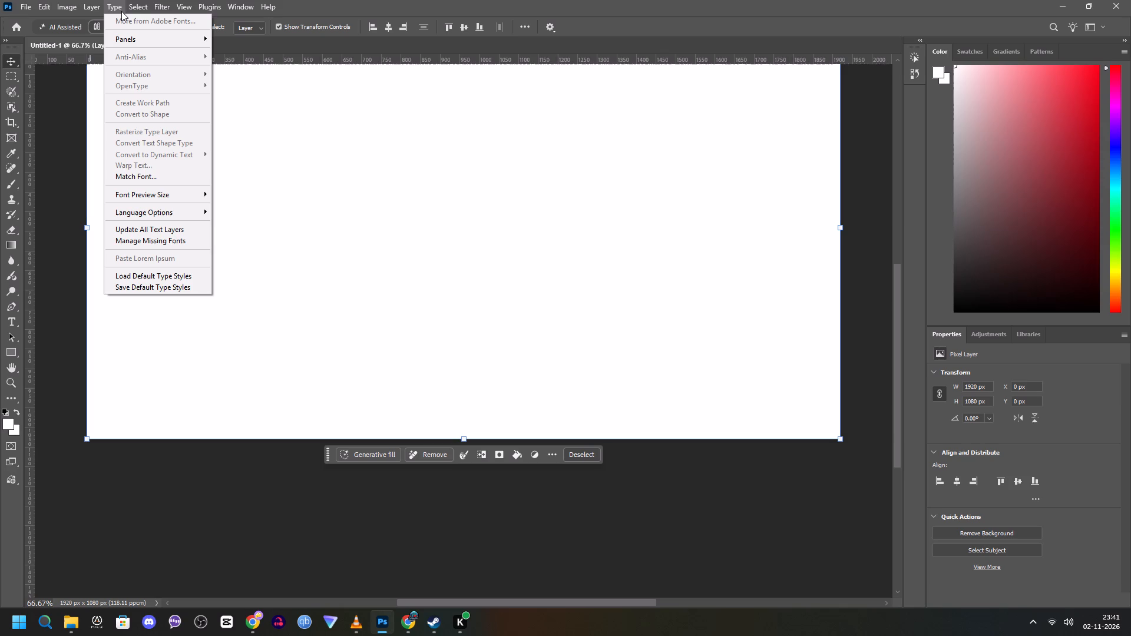
Bring back the Layers panel with its Channels and Paths group.
{"action": "key", "text": "F7"}
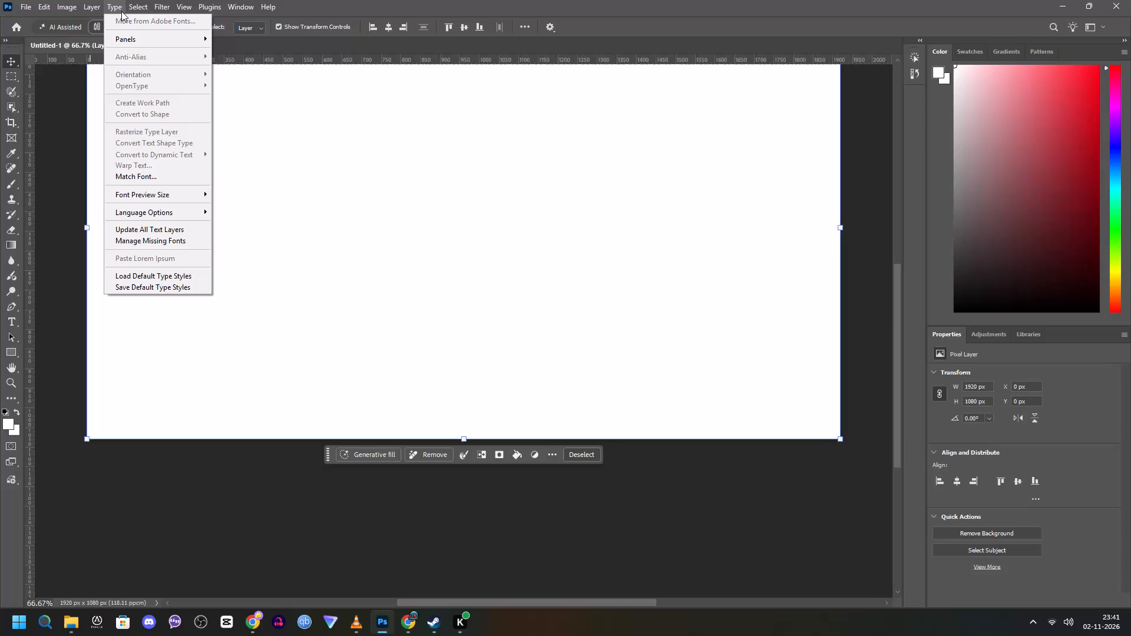
{"action": "left_click", "coordinate": [439, 312]}
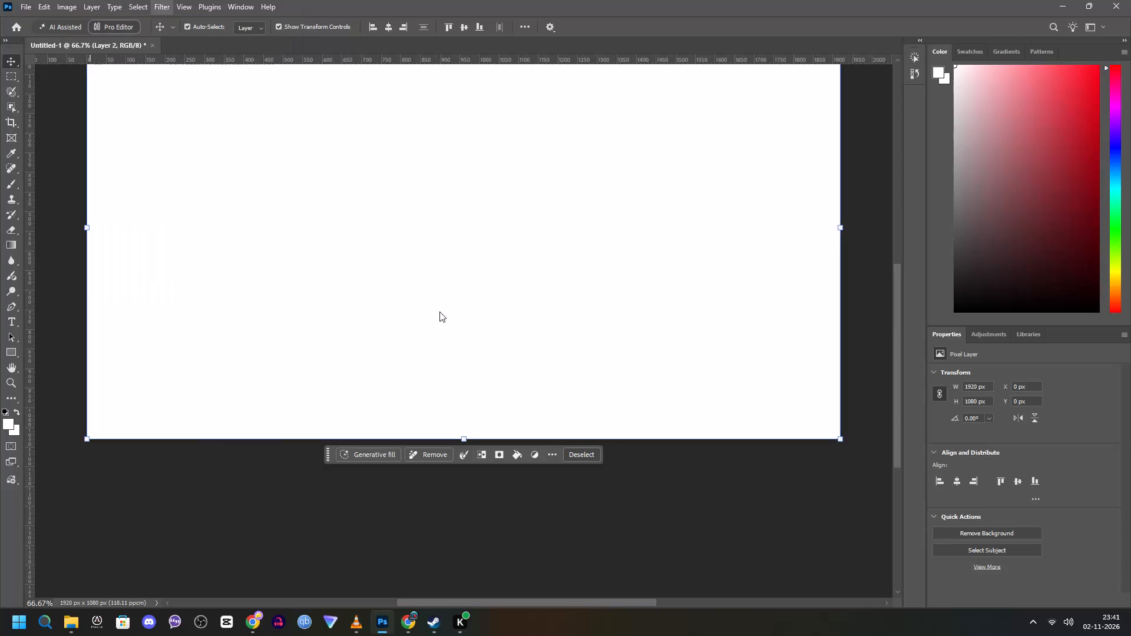
{"action": "key", "text": "F7"}
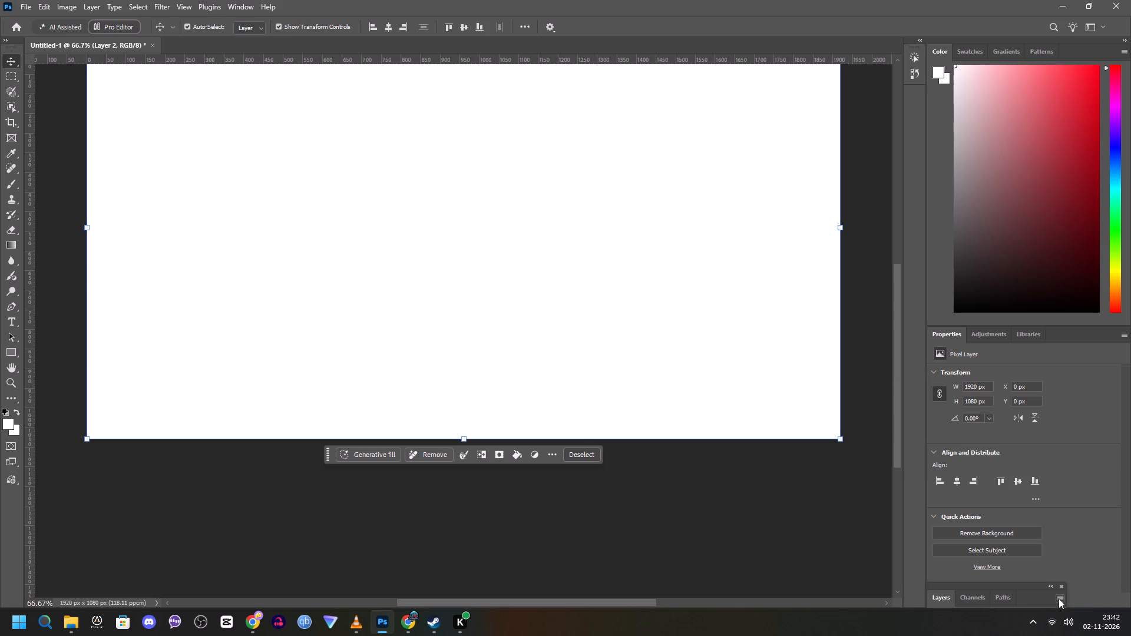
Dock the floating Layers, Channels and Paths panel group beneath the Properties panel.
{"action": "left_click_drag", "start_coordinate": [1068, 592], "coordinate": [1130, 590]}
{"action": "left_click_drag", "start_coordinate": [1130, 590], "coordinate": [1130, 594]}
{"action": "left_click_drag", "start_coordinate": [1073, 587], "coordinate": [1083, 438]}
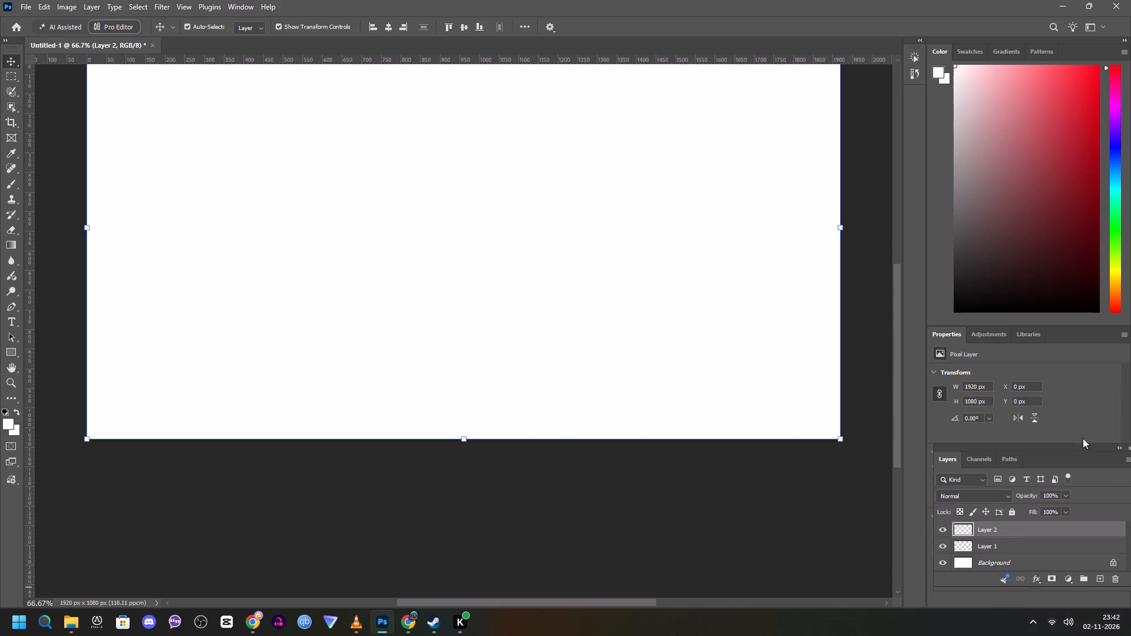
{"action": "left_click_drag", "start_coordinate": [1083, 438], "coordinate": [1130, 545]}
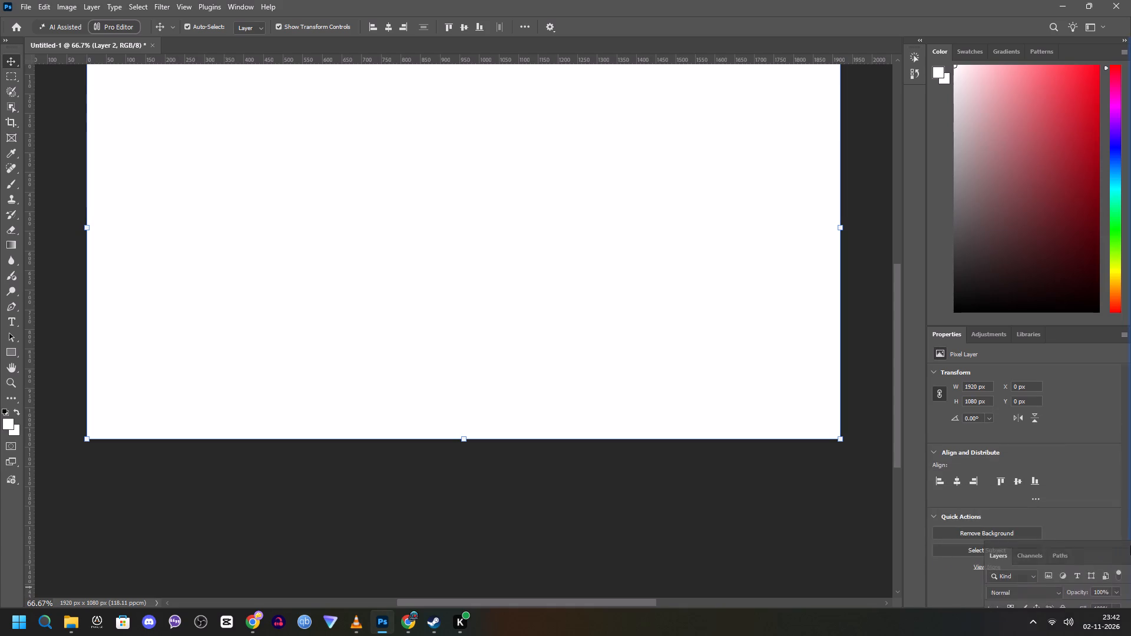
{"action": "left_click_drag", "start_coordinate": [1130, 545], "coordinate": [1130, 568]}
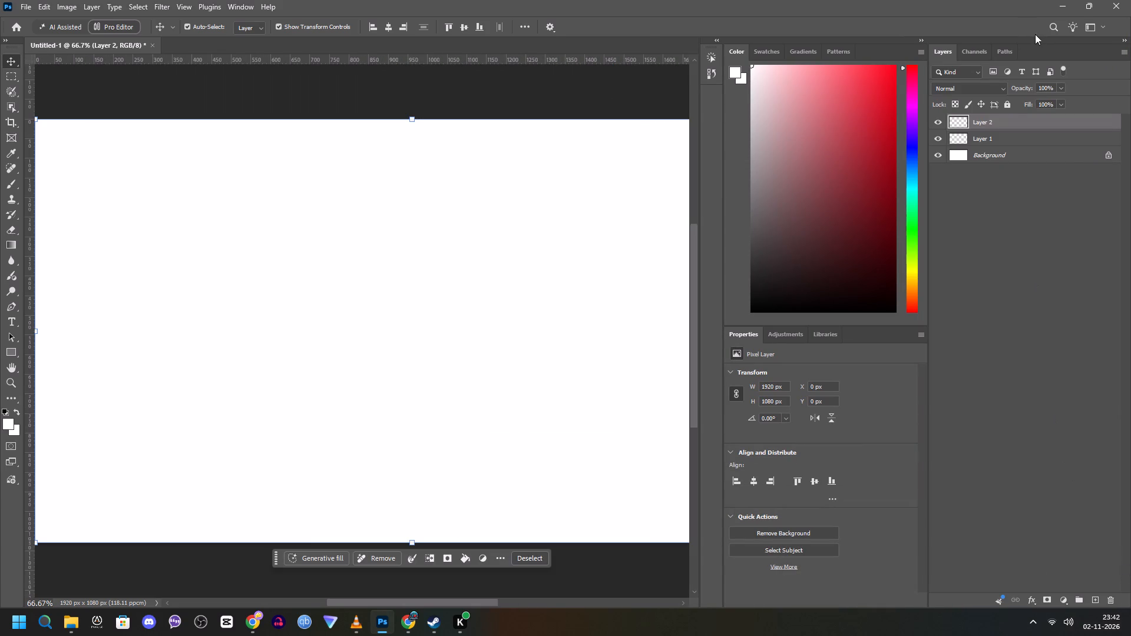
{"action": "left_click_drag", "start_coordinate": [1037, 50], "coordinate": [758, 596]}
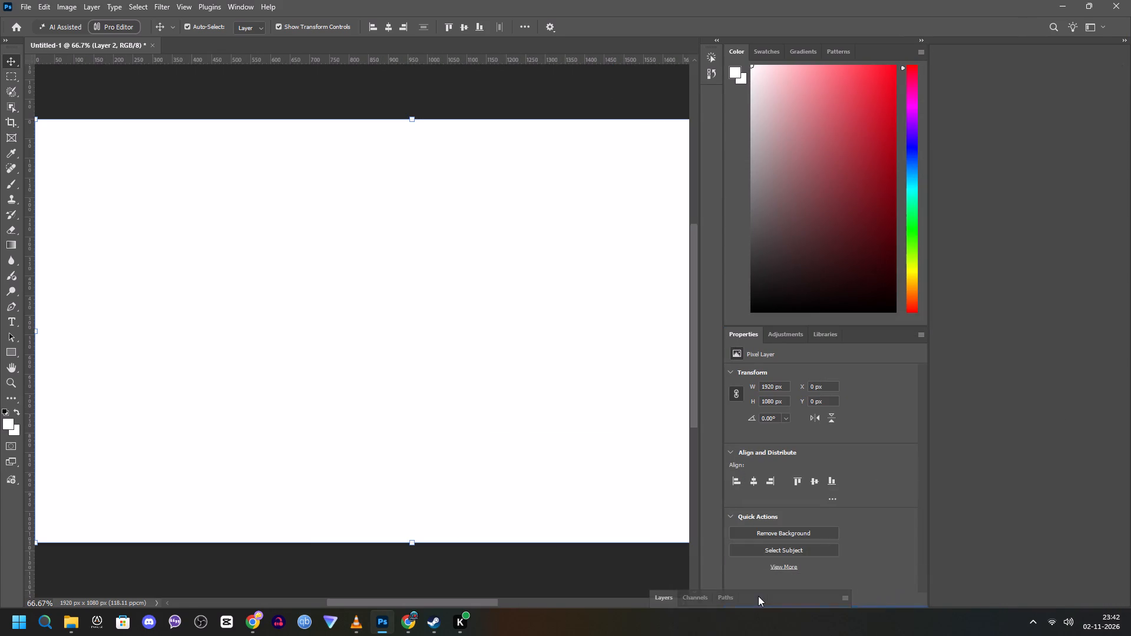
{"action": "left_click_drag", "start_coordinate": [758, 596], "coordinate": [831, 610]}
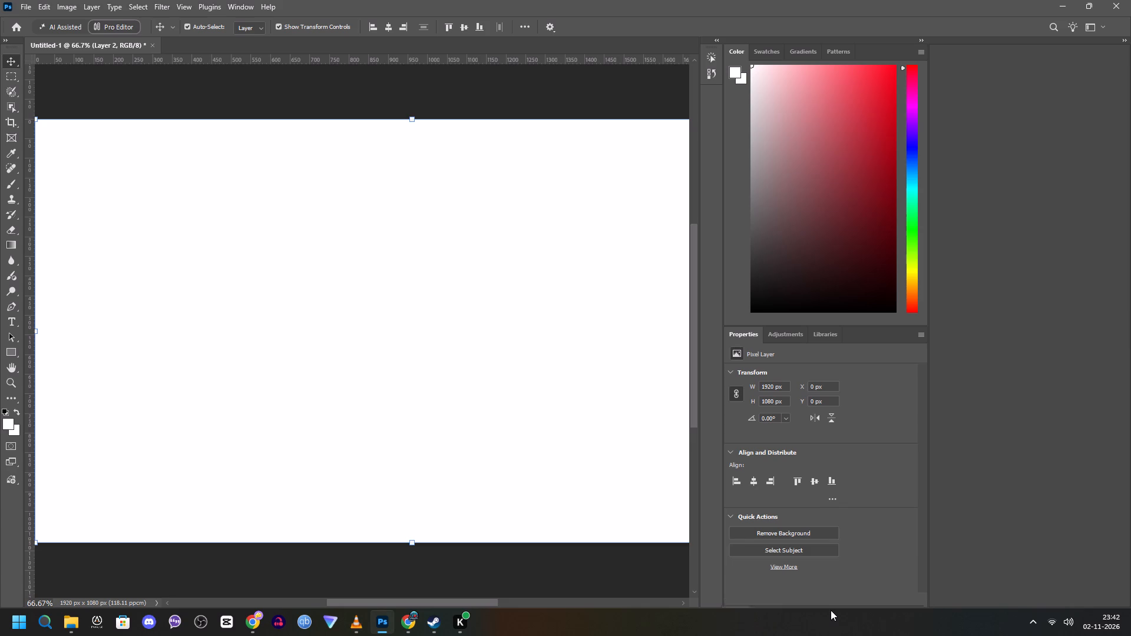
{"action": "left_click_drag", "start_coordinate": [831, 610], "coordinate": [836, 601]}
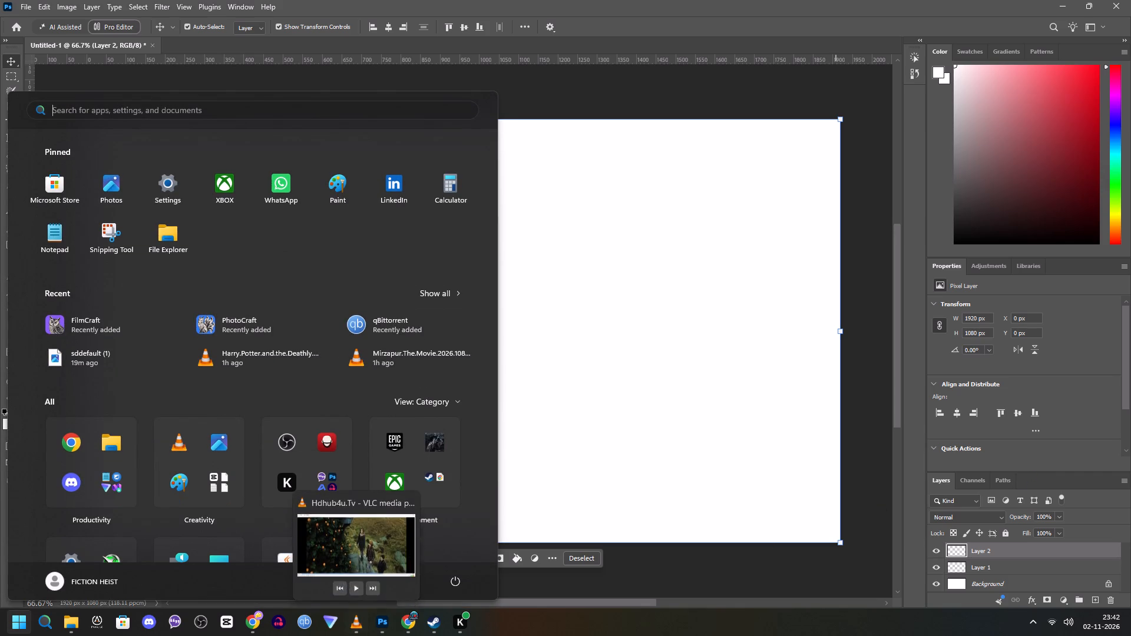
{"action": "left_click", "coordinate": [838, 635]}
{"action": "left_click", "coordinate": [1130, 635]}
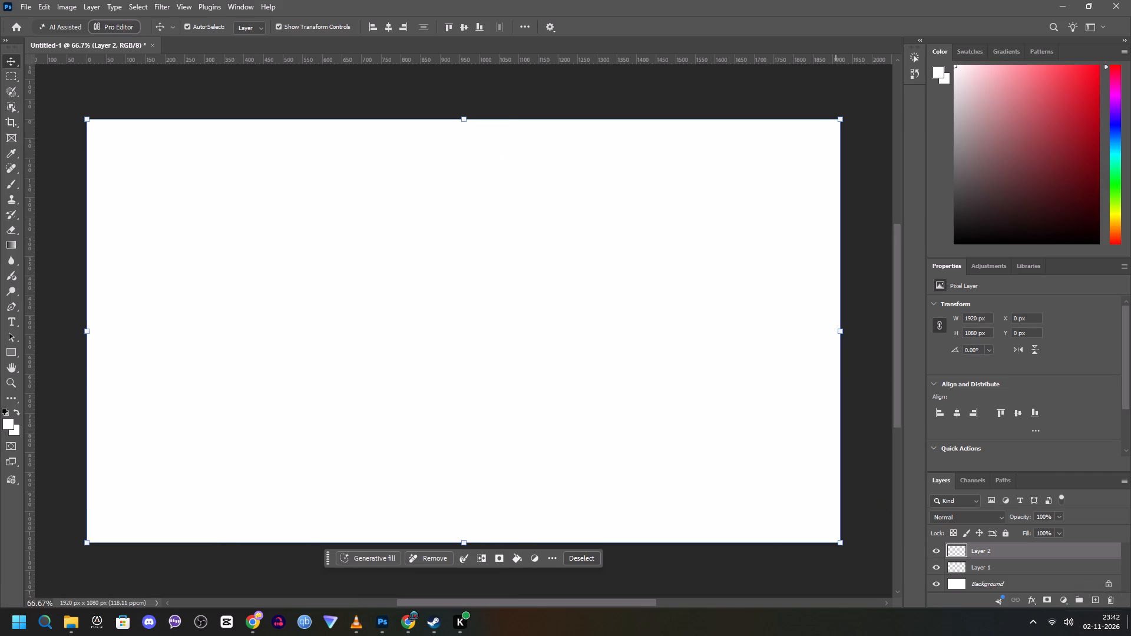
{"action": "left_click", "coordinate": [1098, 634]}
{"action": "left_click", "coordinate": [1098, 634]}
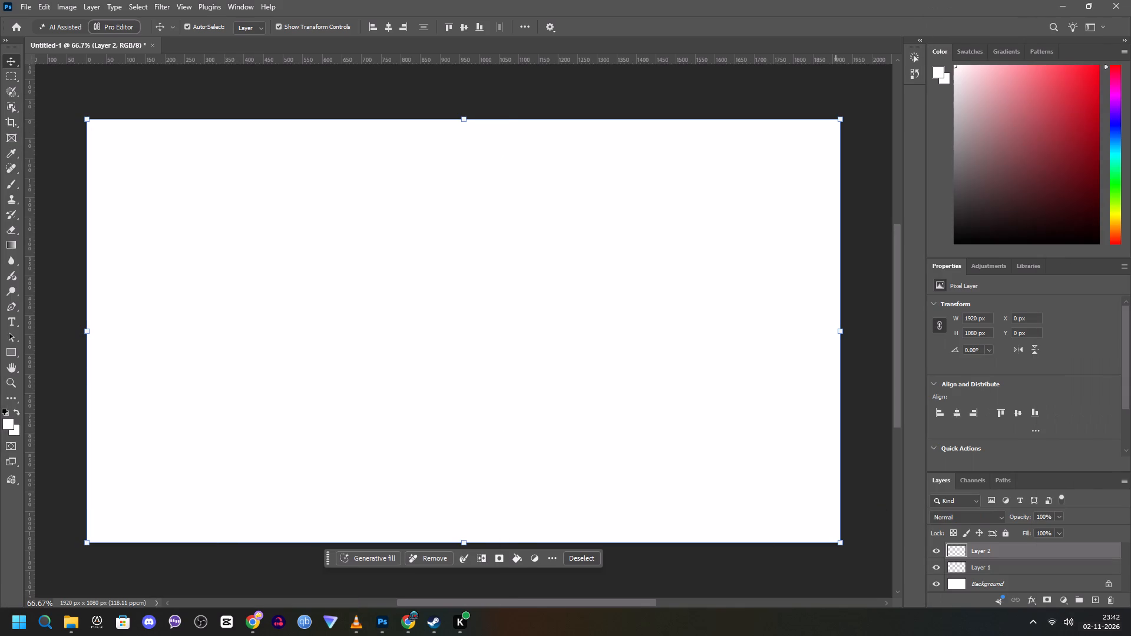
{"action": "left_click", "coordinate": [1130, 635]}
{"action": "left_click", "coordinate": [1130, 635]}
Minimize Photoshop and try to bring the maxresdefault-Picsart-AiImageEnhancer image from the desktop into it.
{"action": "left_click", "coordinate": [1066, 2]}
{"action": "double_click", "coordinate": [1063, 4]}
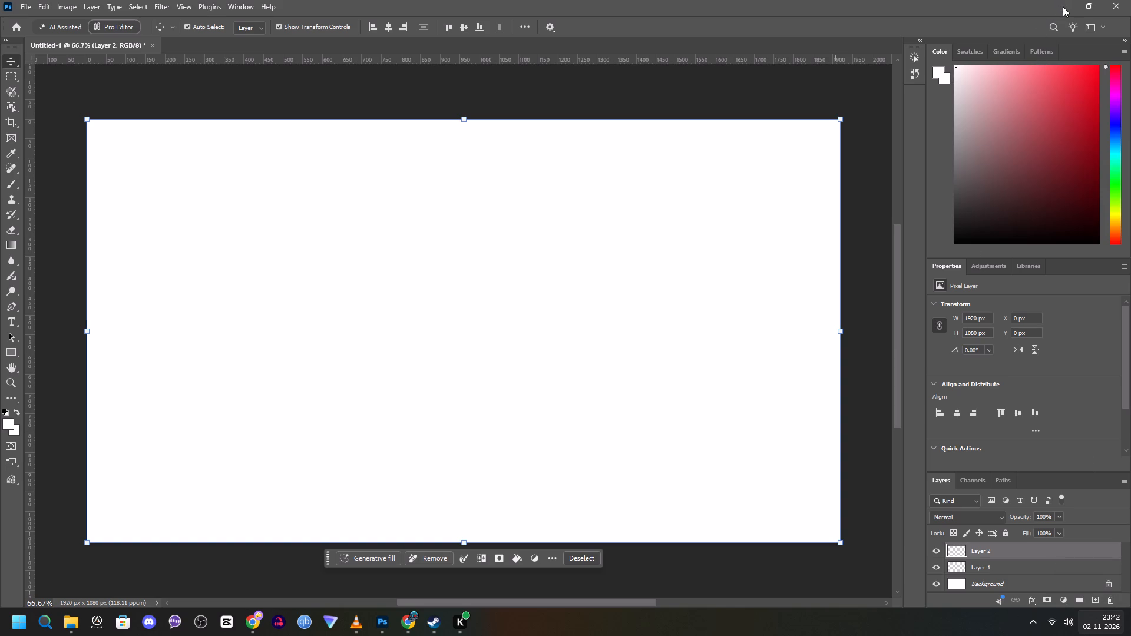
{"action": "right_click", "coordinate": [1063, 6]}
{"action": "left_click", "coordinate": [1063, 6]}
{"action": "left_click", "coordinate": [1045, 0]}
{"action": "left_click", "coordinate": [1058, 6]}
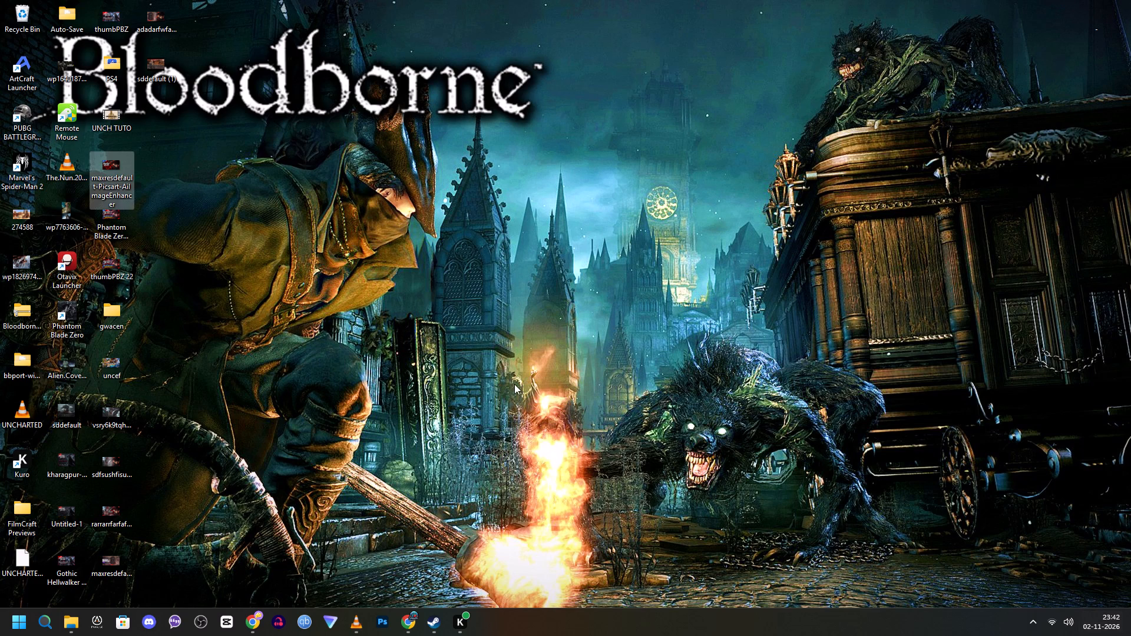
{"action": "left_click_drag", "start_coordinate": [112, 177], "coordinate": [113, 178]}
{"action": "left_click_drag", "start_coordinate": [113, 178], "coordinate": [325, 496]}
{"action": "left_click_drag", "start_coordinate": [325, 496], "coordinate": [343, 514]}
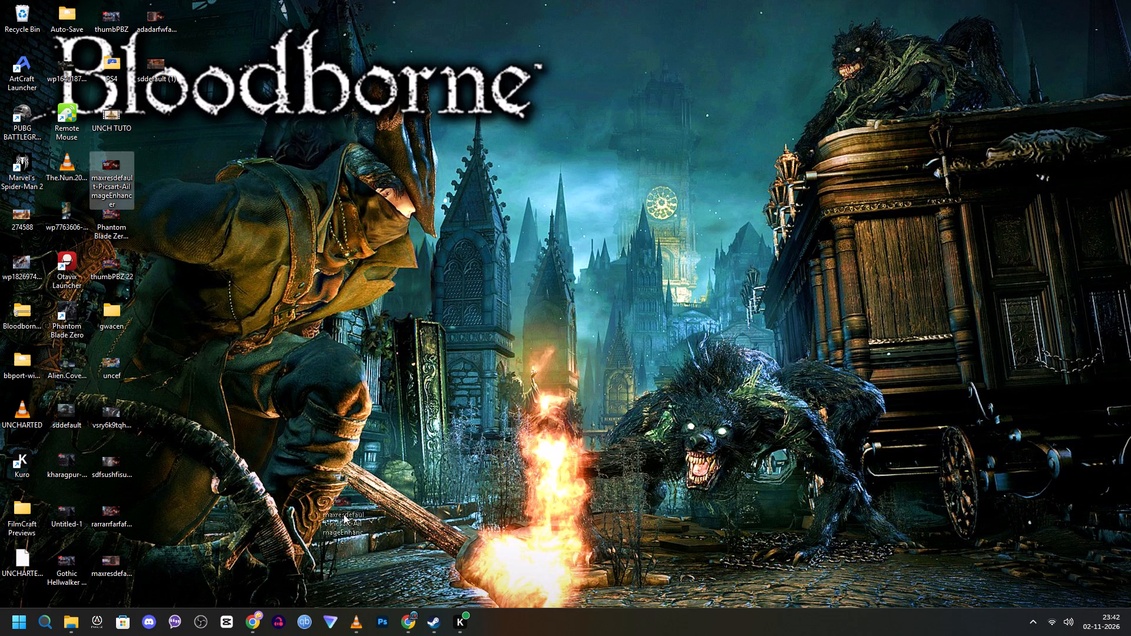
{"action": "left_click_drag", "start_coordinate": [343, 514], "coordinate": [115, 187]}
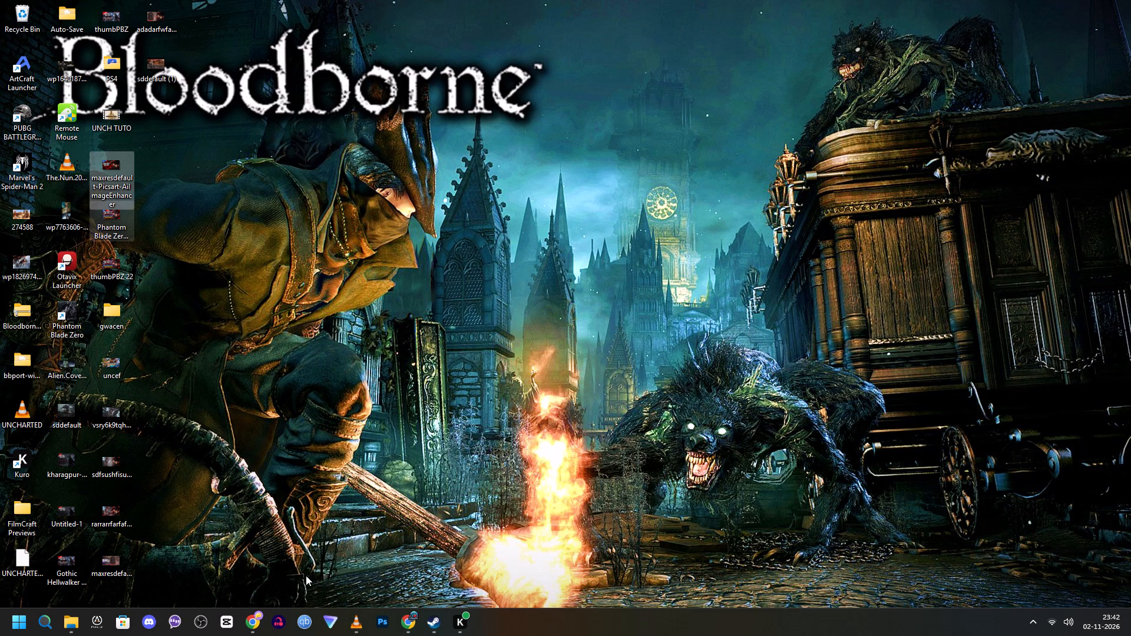
Reopen Photoshop and create a 1920 x 1080 px document at 118.11 pixels/cm, RGB 8 bit, with a white background.
{"action": "left_click", "coordinate": [388, 614]}
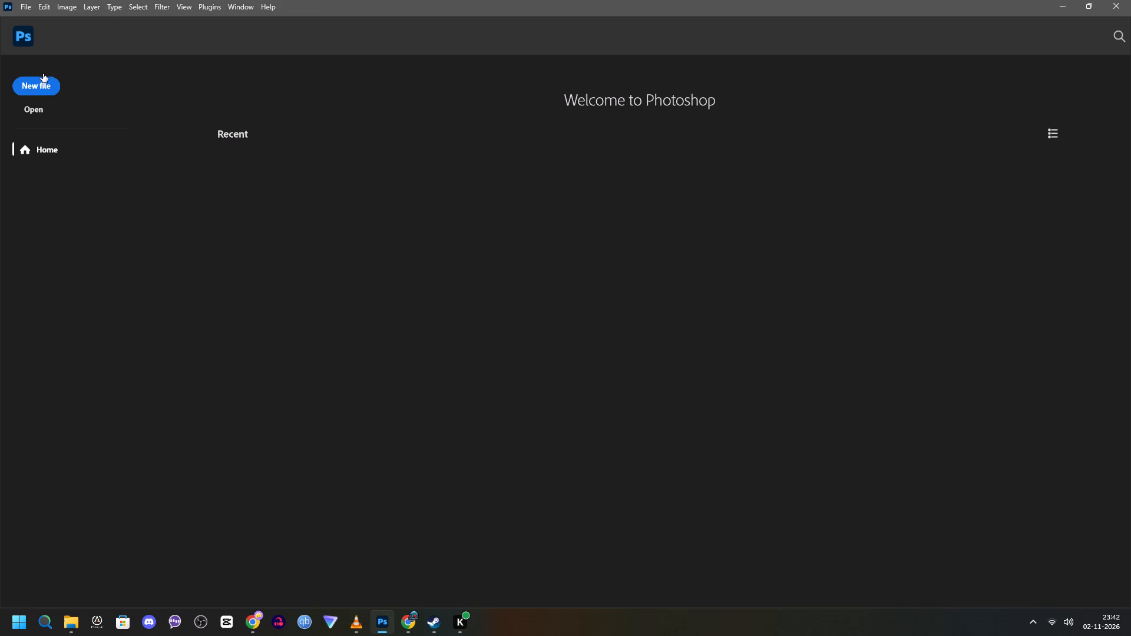
{"action": "left_click", "coordinate": [42, 88]}
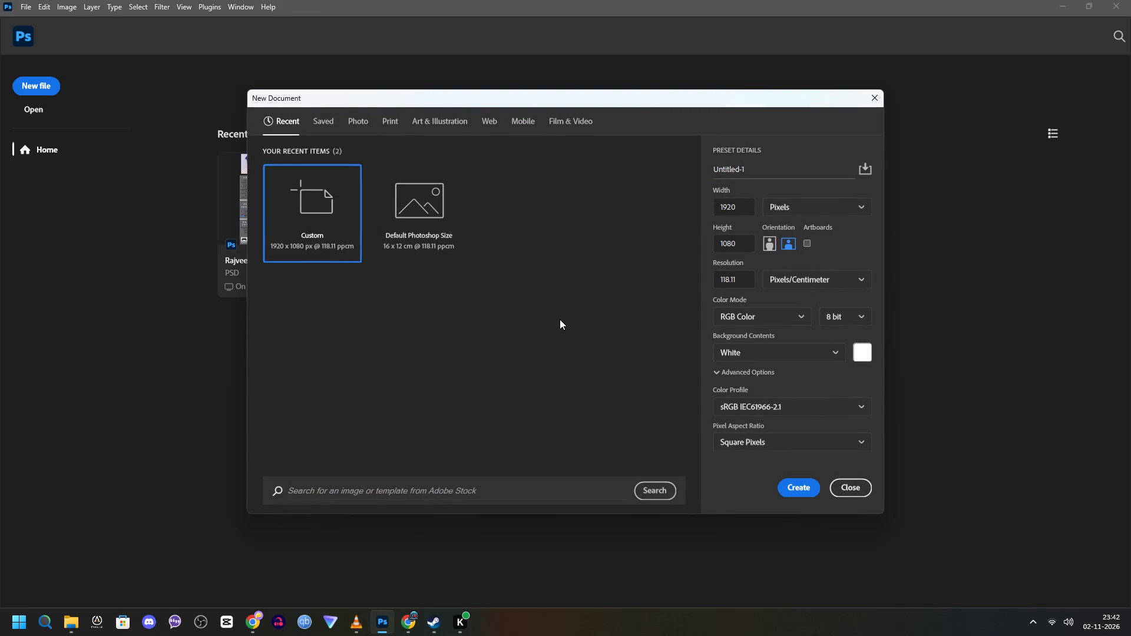
{"action": "left_click", "coordinate": [807, 491]}
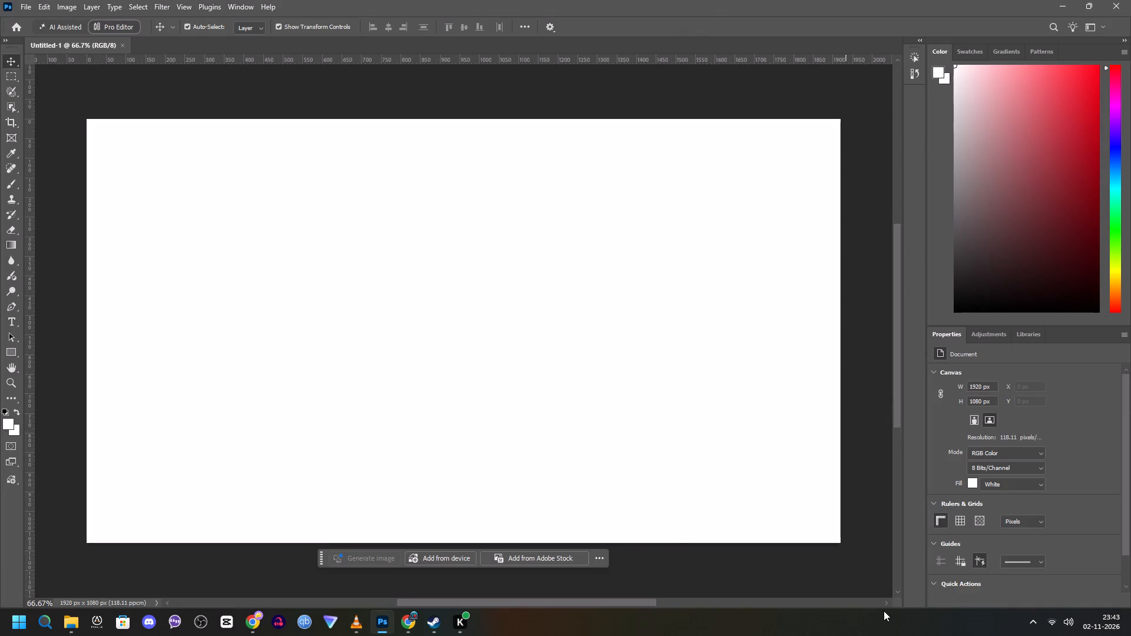
Show the Layers panel group and dock it beneath the Properties panel.
{"action": "key", "text": "F7"}
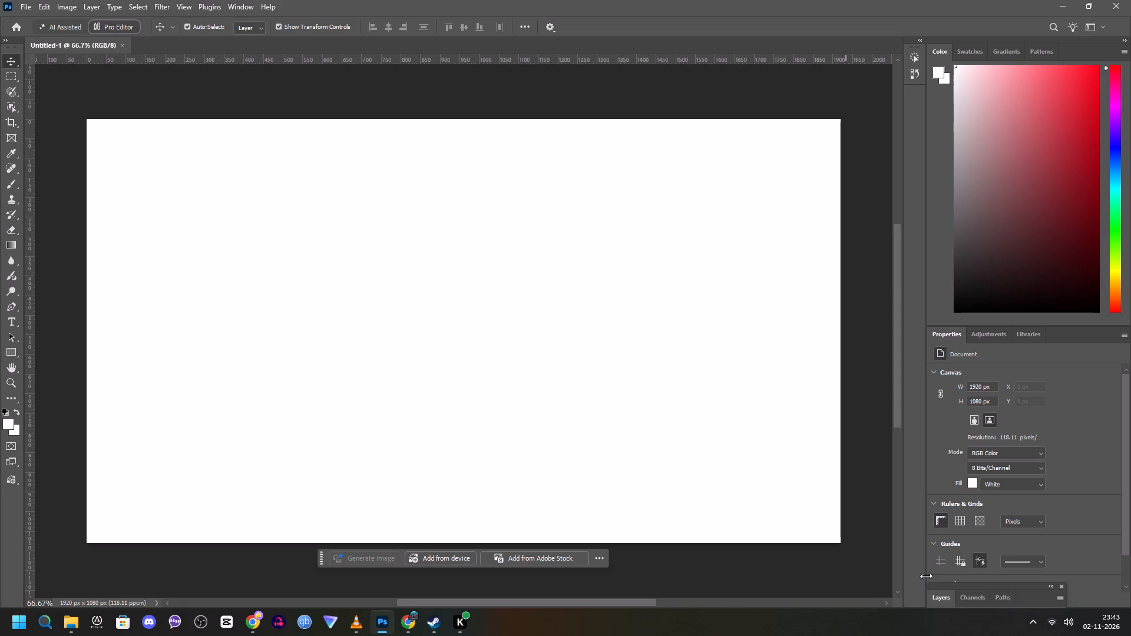
{"action": "left_click_drag", "start_coordinate": [1017, 584], "coordinate": [1037, 622]}
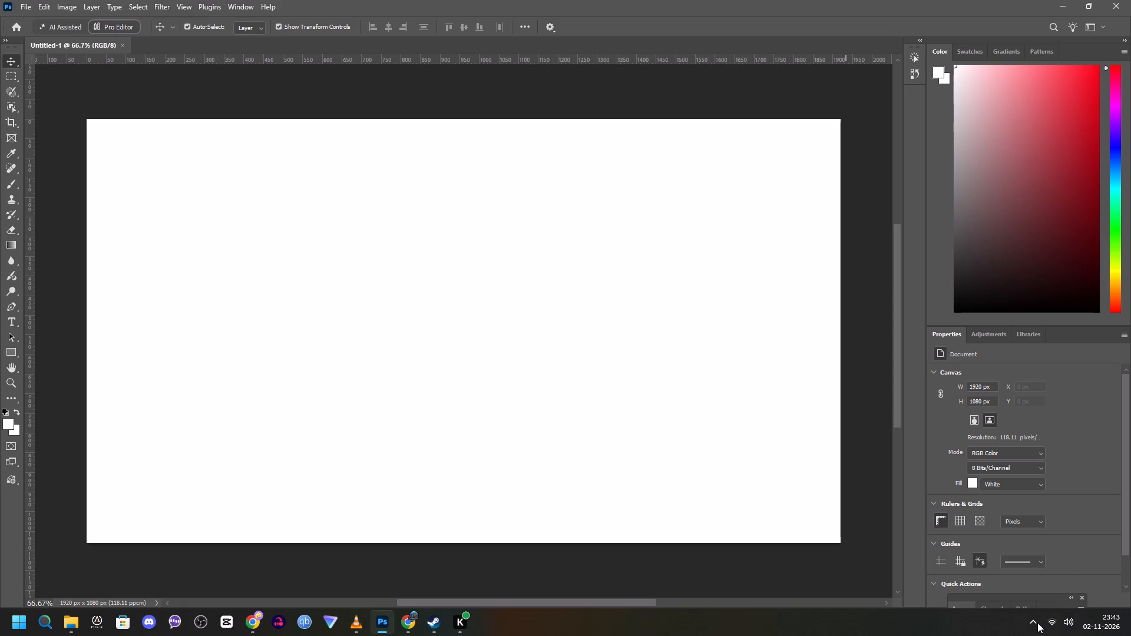
{"action": "left_click_drag", "start_coordinate": [1037, 622], "coordinate": [1036, 602]}
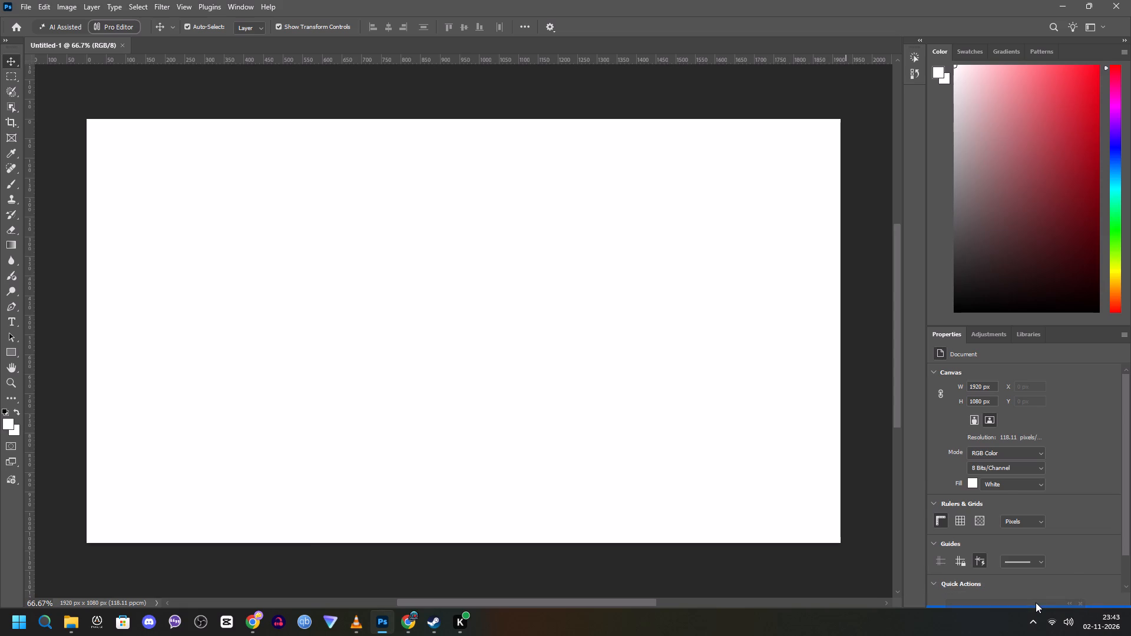
{"action": "left_click_drag", "start_coordinate": [1036, 602], "coordinate": [1036, 602]}
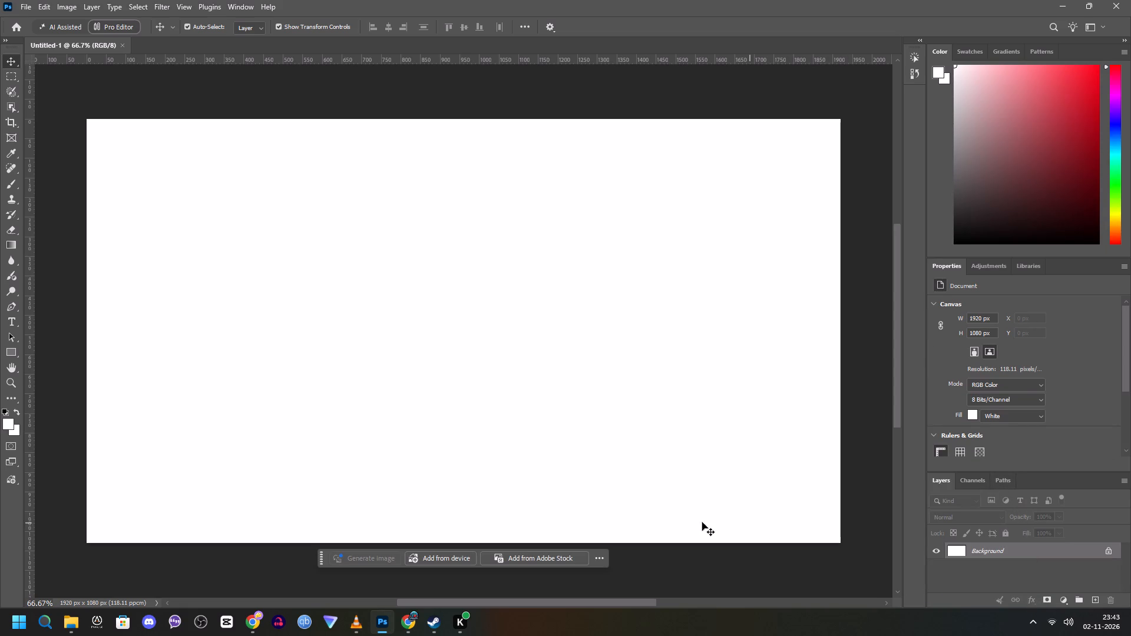
Place the maxresdefault Phantom Blade Zero image from the Downloads folder into the blank document.
{"action": "left_click", "coordinate": [79, 614]}
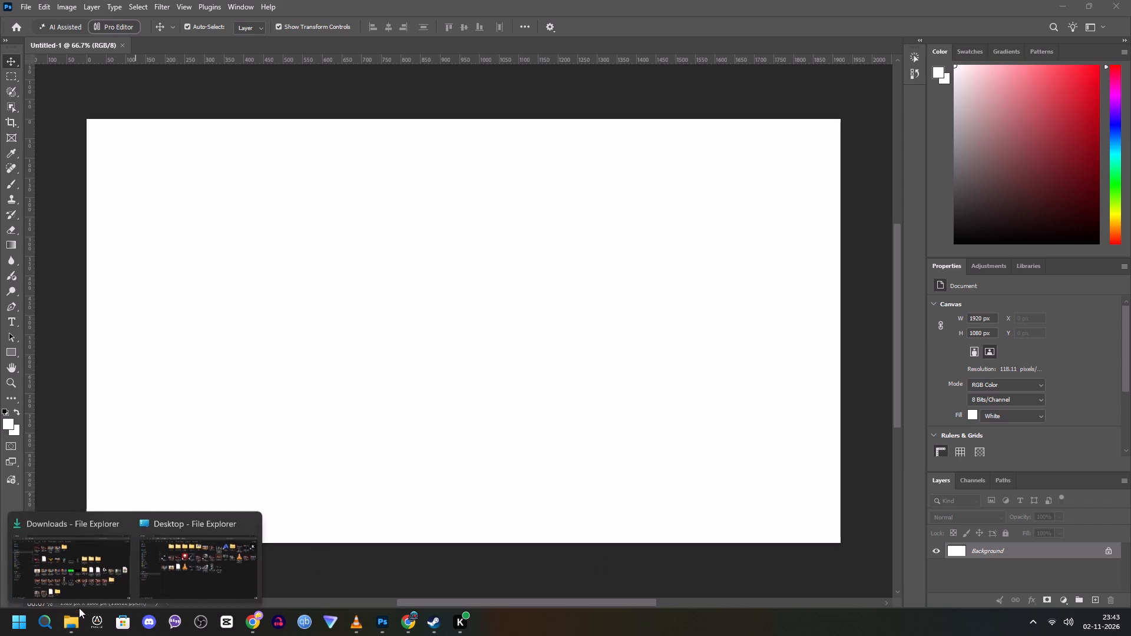
{"action": "left_click", "coordinate": [78, 551]}
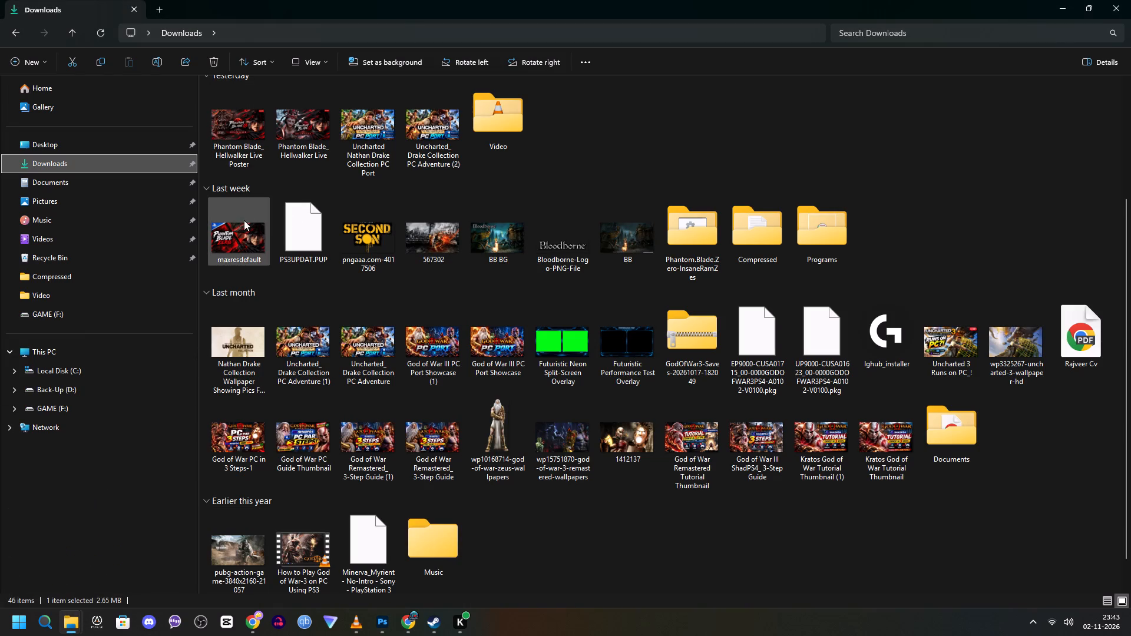
{"action": "left_click_drag", "start_coordinate": [239, 237], "coordinate": [367, 555]}
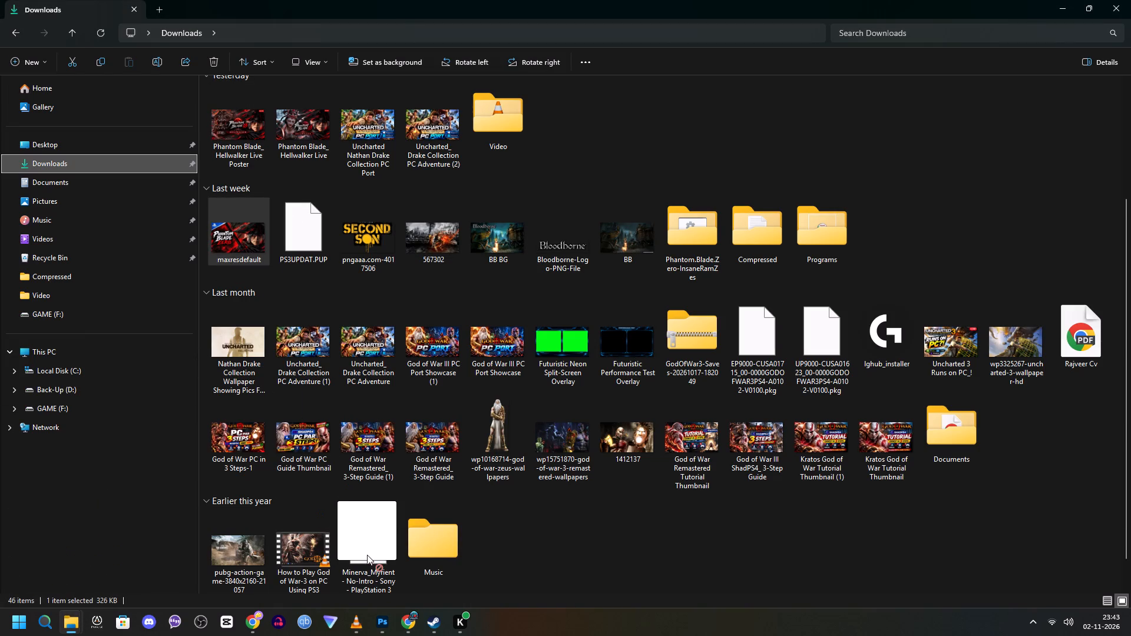
{"action": "left_click_drag", "start_coordinate": [367, 555], "coordinate": [383, 625]}
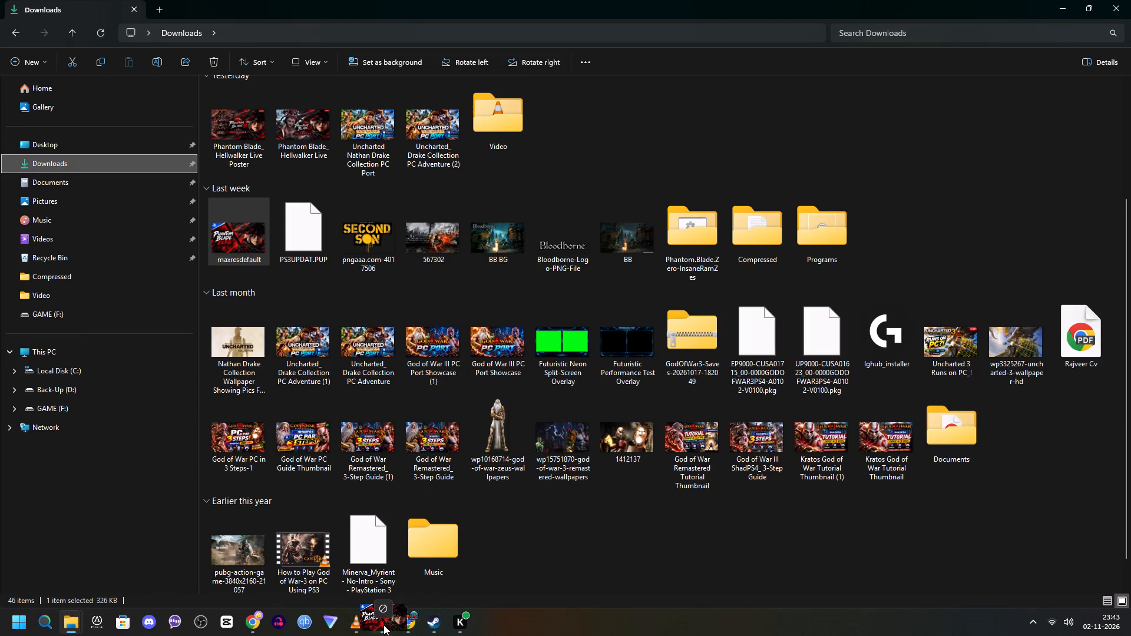
{"action": "left_click_drag", "start_coordinate": [383, 625], "coordinate": [398, 504]}
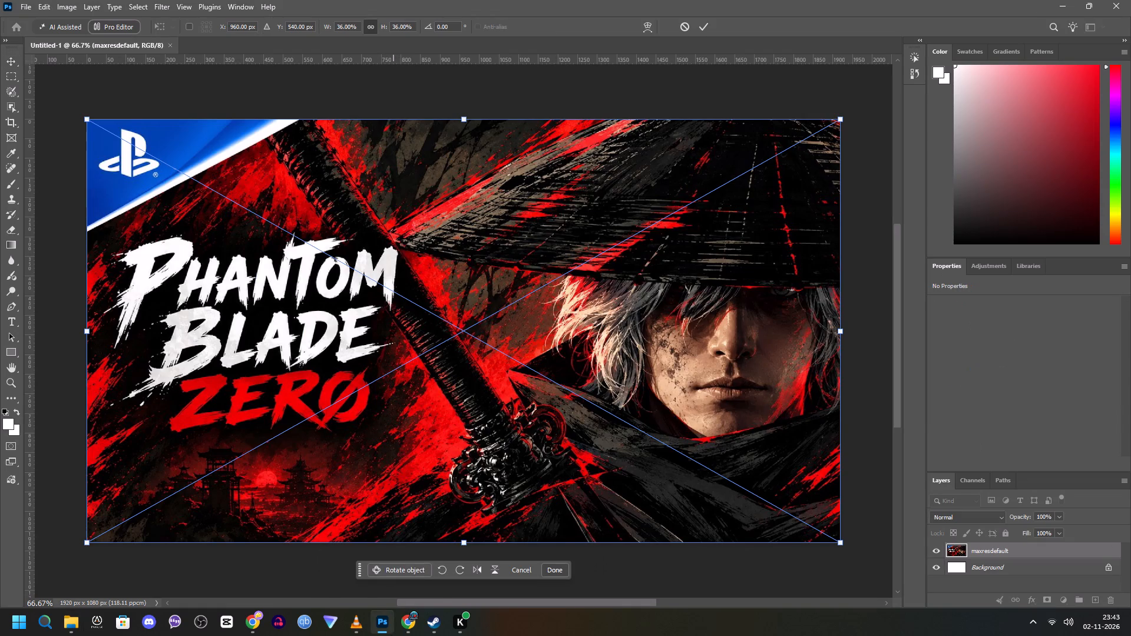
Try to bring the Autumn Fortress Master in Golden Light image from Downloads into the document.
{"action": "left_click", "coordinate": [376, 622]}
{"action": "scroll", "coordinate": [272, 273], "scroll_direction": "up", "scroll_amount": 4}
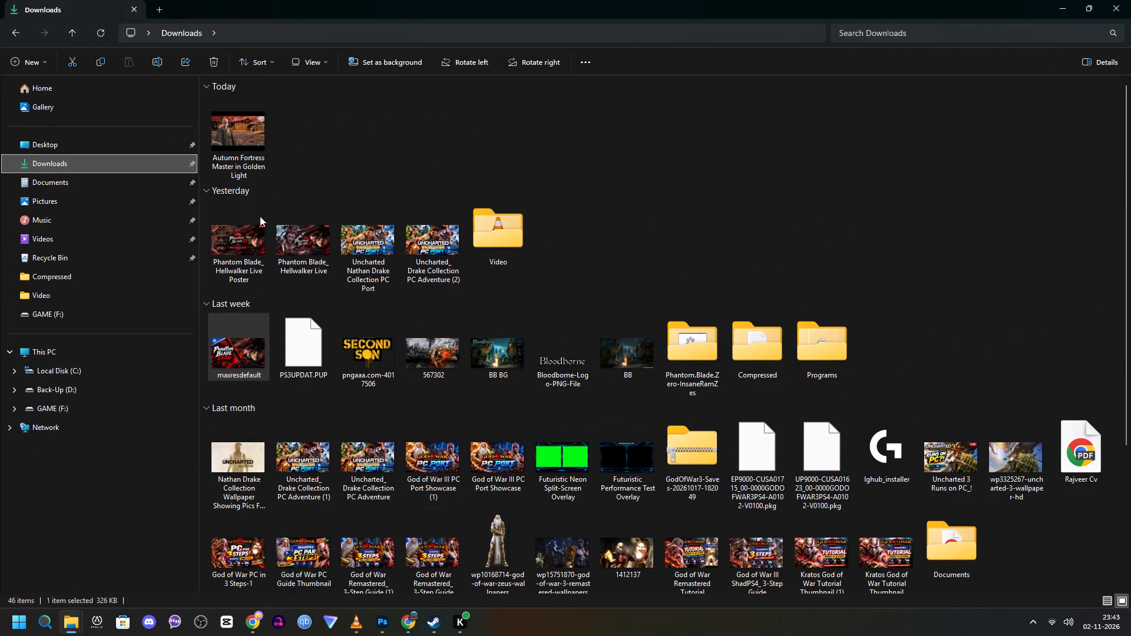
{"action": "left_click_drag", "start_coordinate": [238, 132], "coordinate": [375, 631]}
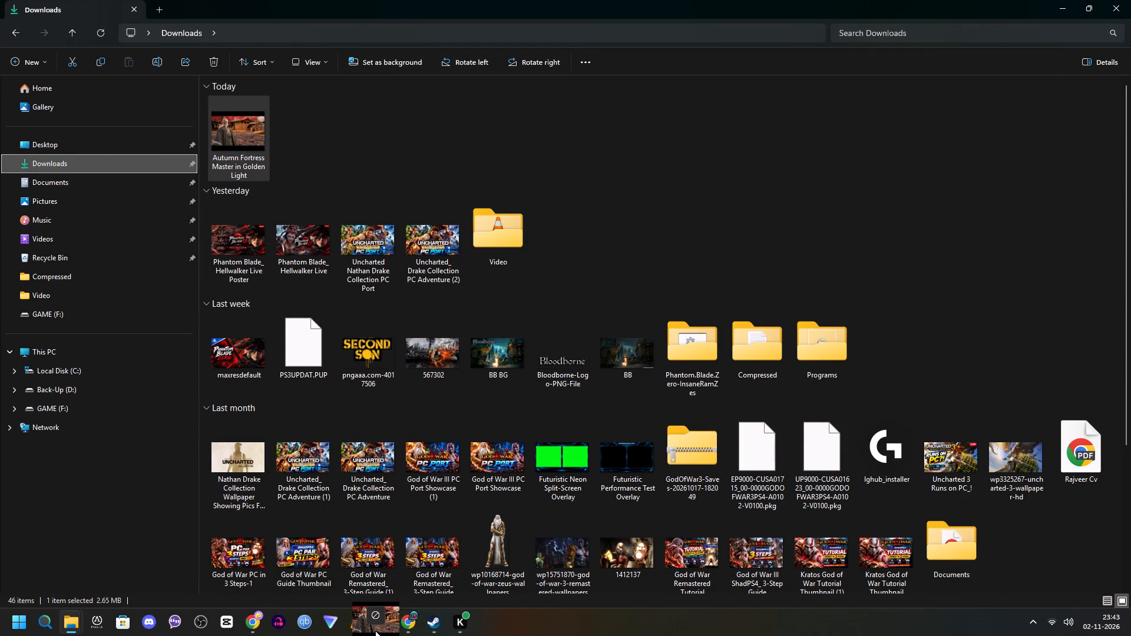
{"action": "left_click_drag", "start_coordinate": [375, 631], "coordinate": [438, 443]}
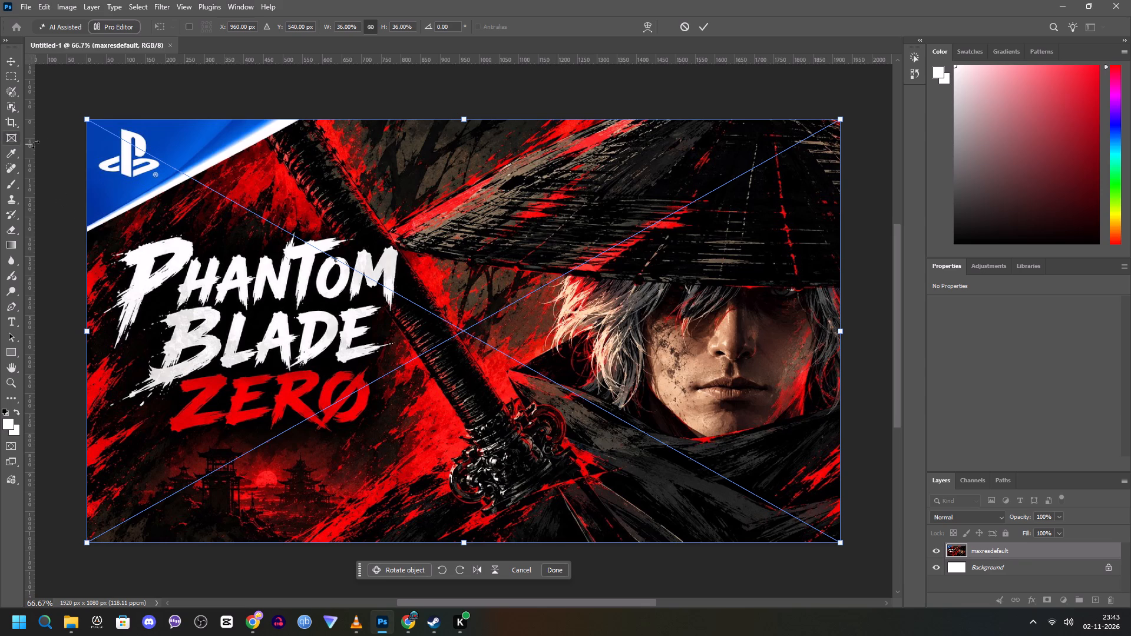
Commit the placement of the maxresdefault image and switch to the Move tool.
{"action": "left_click", "coordinate": [15, 61]}
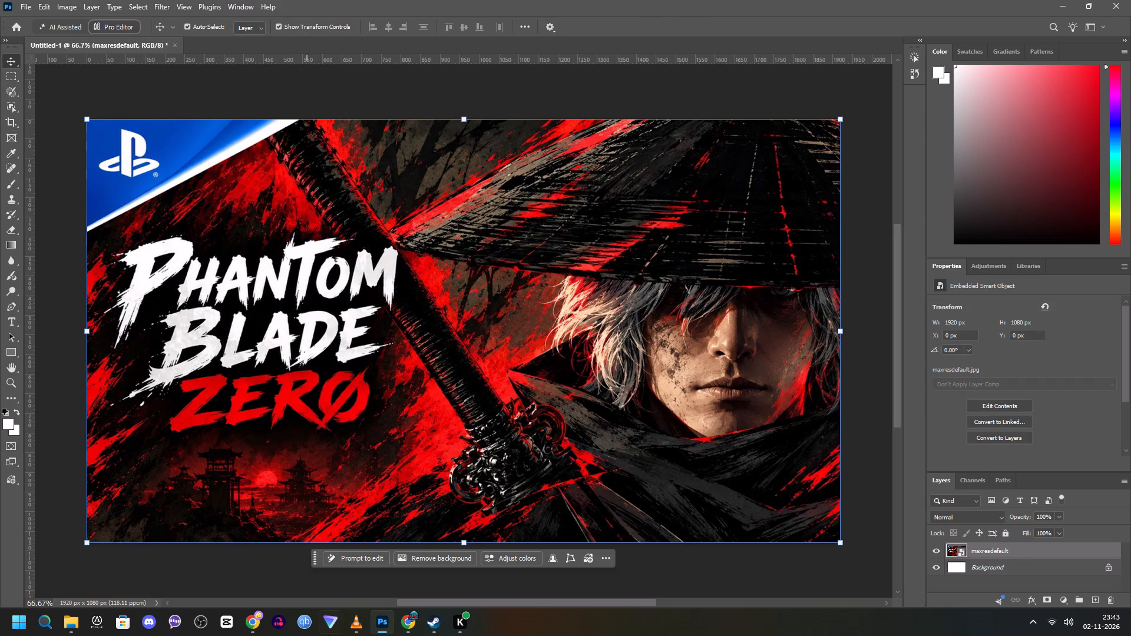
Place the Autumn Fortress Master in Golden Light image from the Downloads folder into the Untitled-1 document.
{"action": "left_click", "coordinate": [385, 622]}
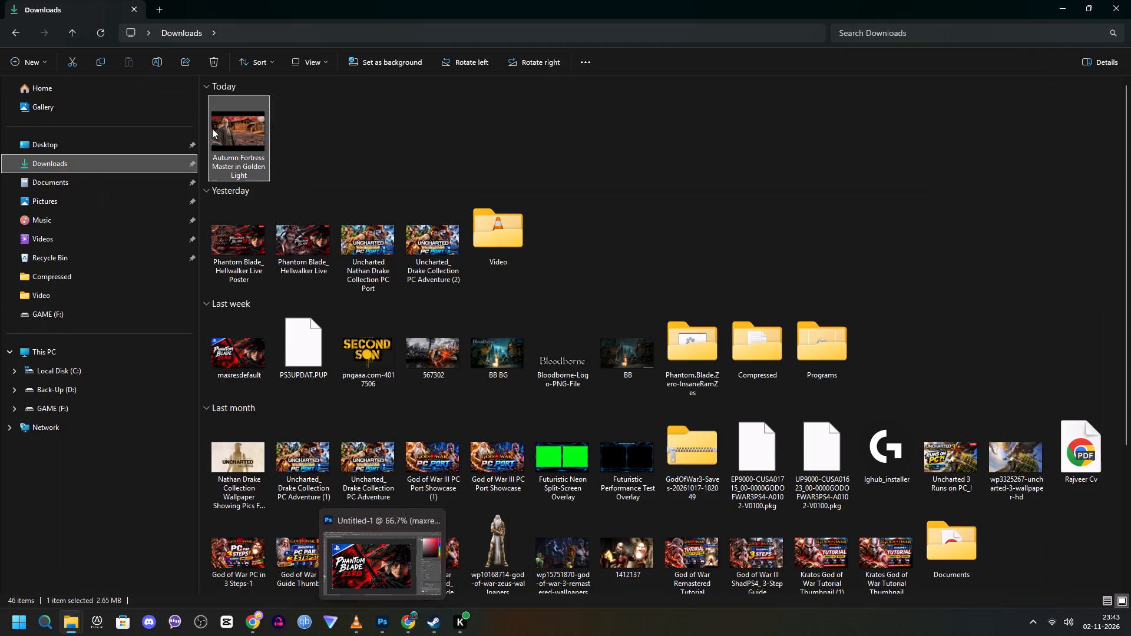
{"action": "left_click_drag", "start_coordinate": [219, 133], "coordinate": [383, 554]}
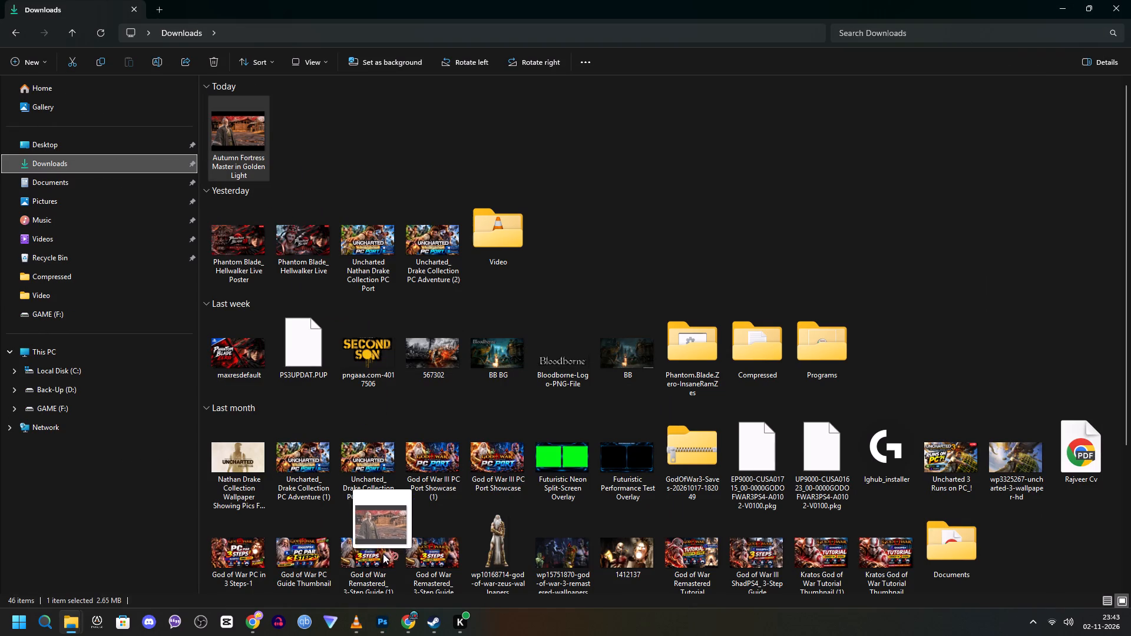
{"action": "left_click_drag", "start_coordinate": [383, 554], "coordinate": [416, 434]}
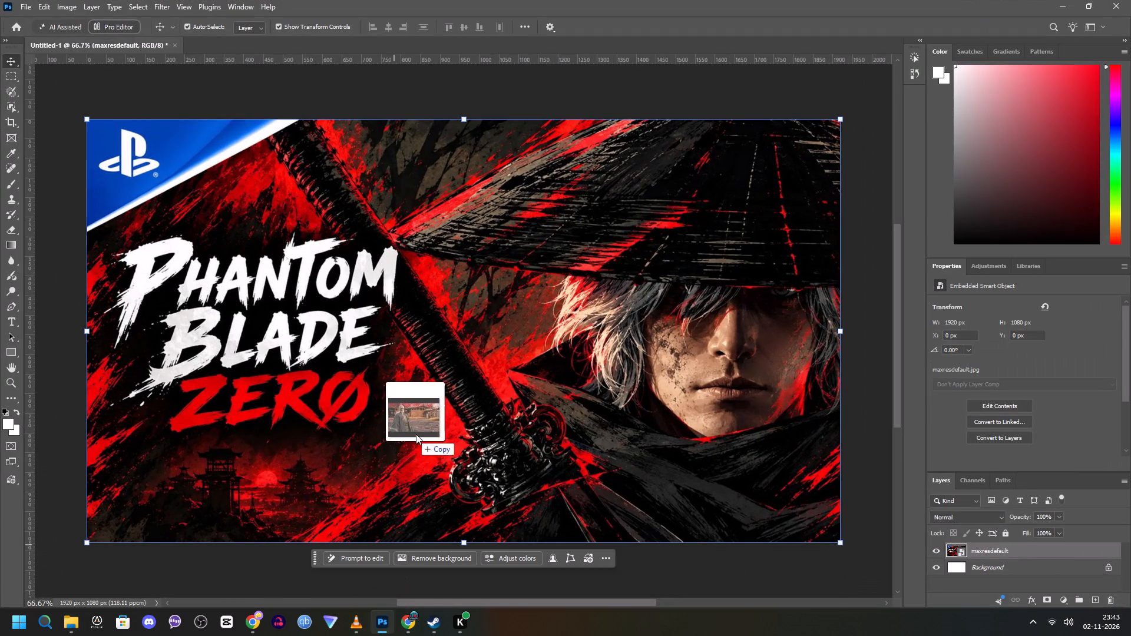
{"action": "left_click_drag", "start_coordinate": [416, 434], "coordinate": [416, 435]}
Scale the placed fortress image to about 35.6% and position it at X 960 px, Y about 600 px, filling the canvas.
{"action": "left_click_drag", "start_coordinate": [416, 451], "coordinate": [311, 408]}
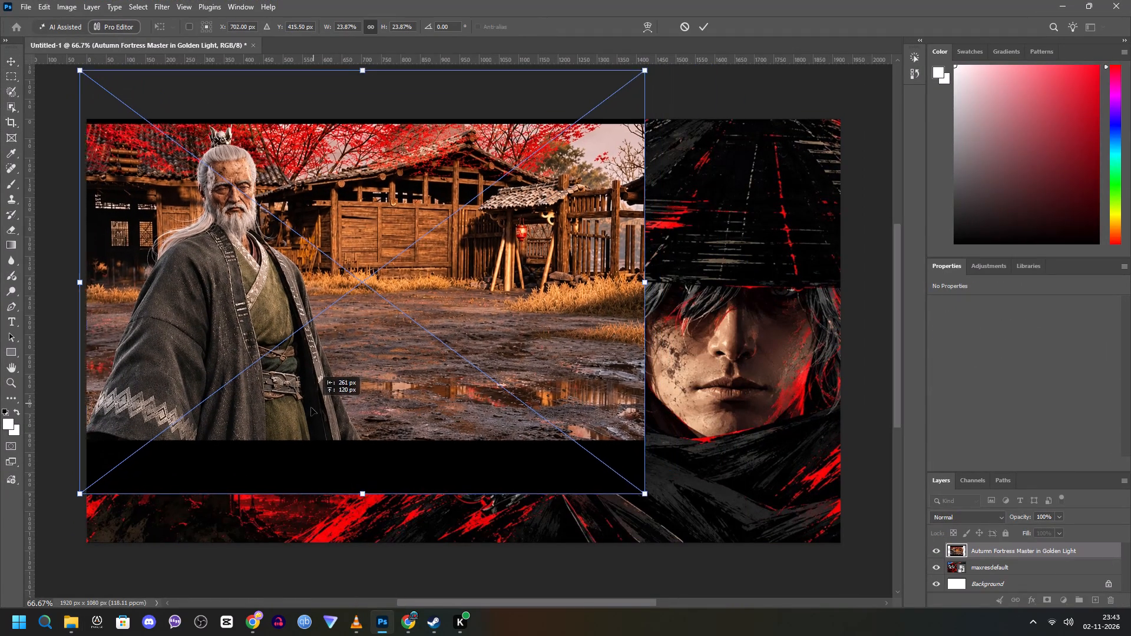
{"action": "left_click_drag", "start_coordinate": [311, 408], "coordinate": [299, 396]}
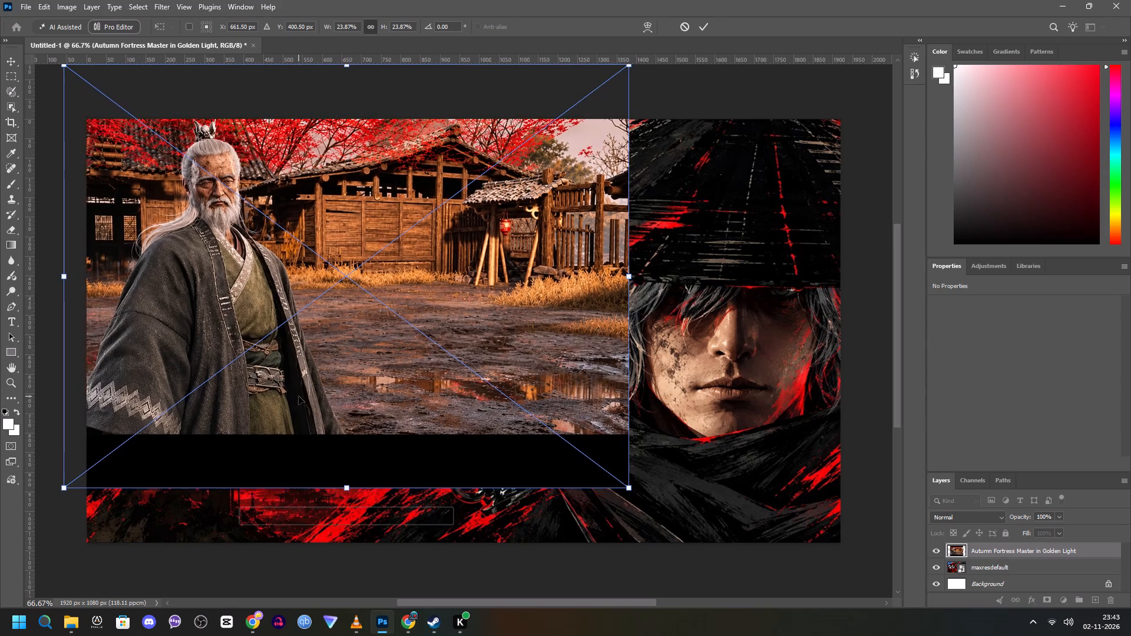
{"action": "left_click_drag", "start_coordinate": [349, 488], "coordinate": [369, 581]}
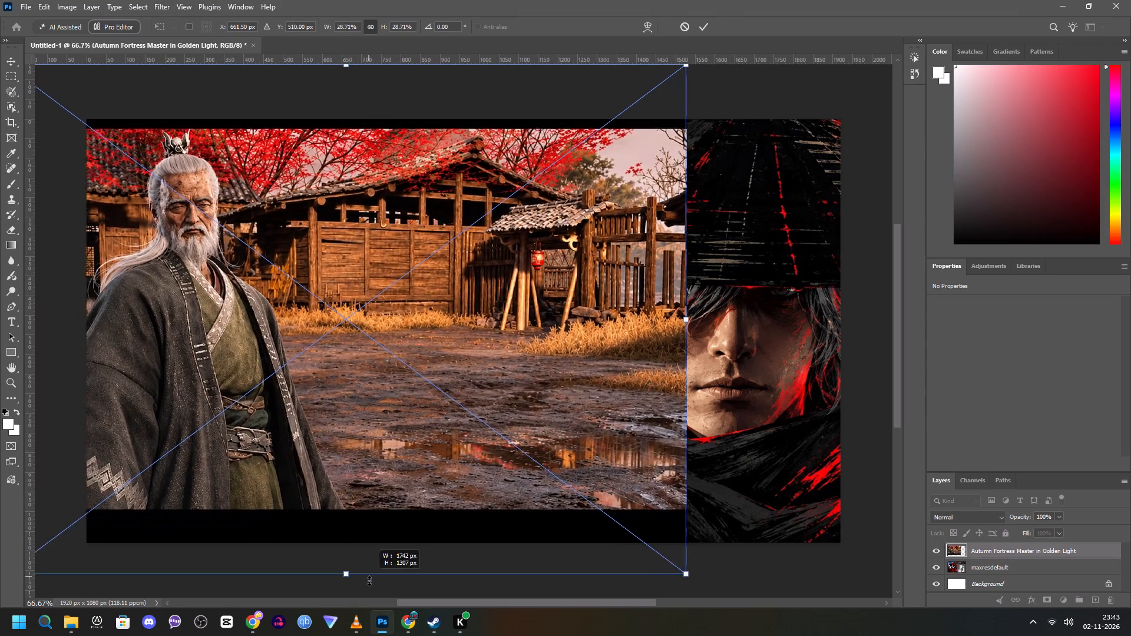
{"action": "left_click_drag", "start_coordinate": [369, 581], "coordinate": [391, 523]}
{"action": "scroll", "coordinate": [391, 523], "scroll_direction": "up", "scroll_amount": 14}
{"action": "left_click_drag", "start_coordinate": [392, 430], "coordinate": [422, 412]}
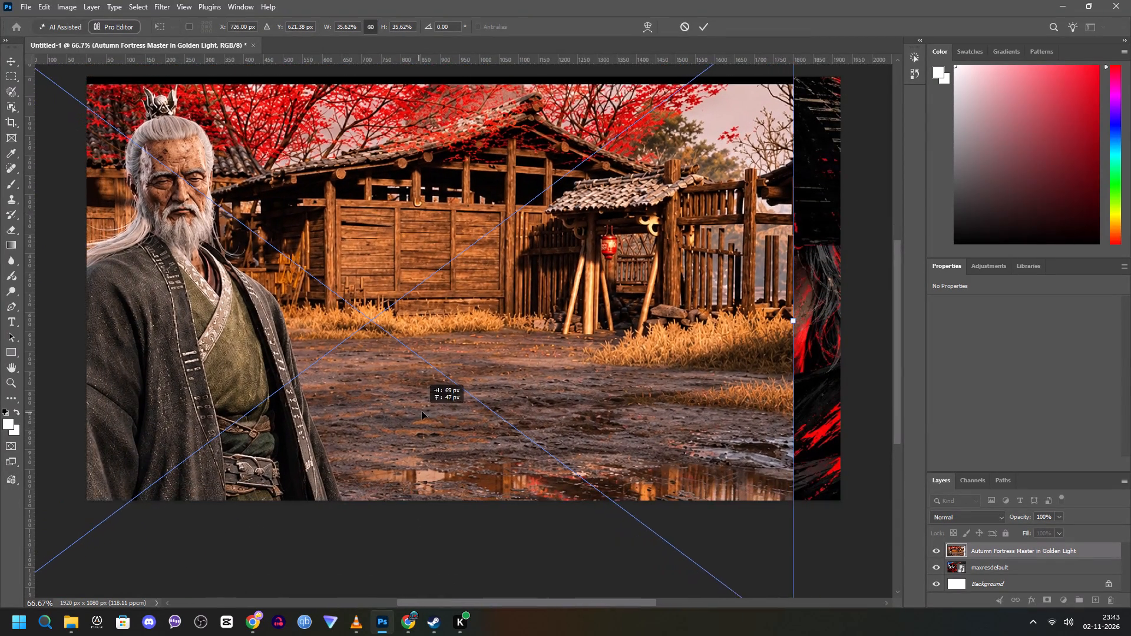
{"action": "left_click_drag", "start_coordinate": [422, 412], "coordinate": [490, 399]}
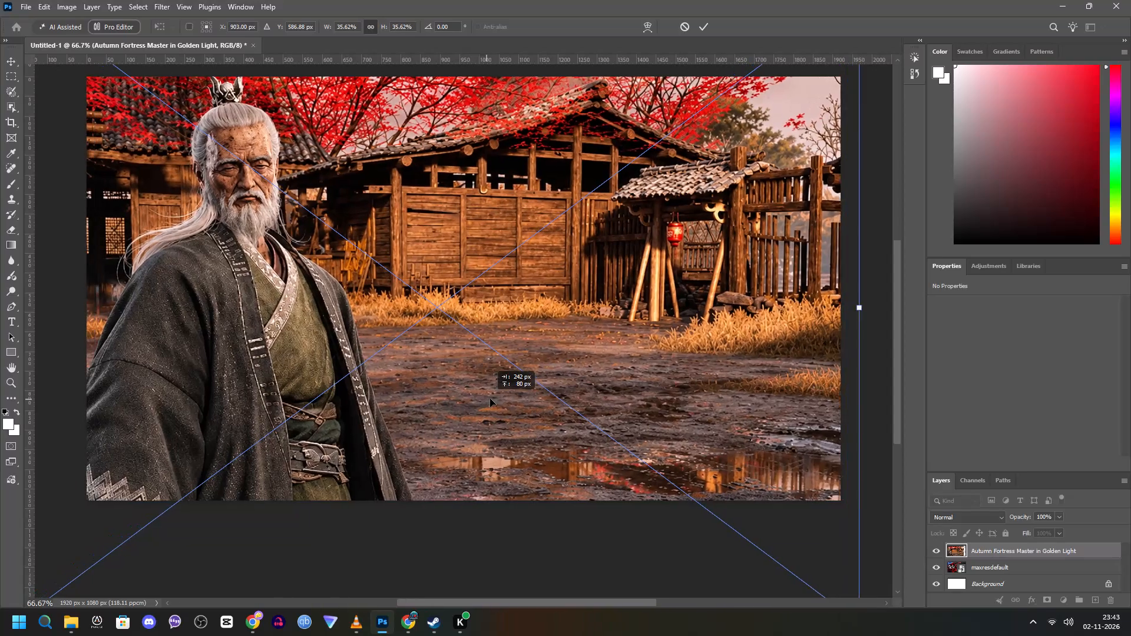
{"action": "left_click_drag", "start_coordinate": [490, 399], "coordinate": [511, 430]}
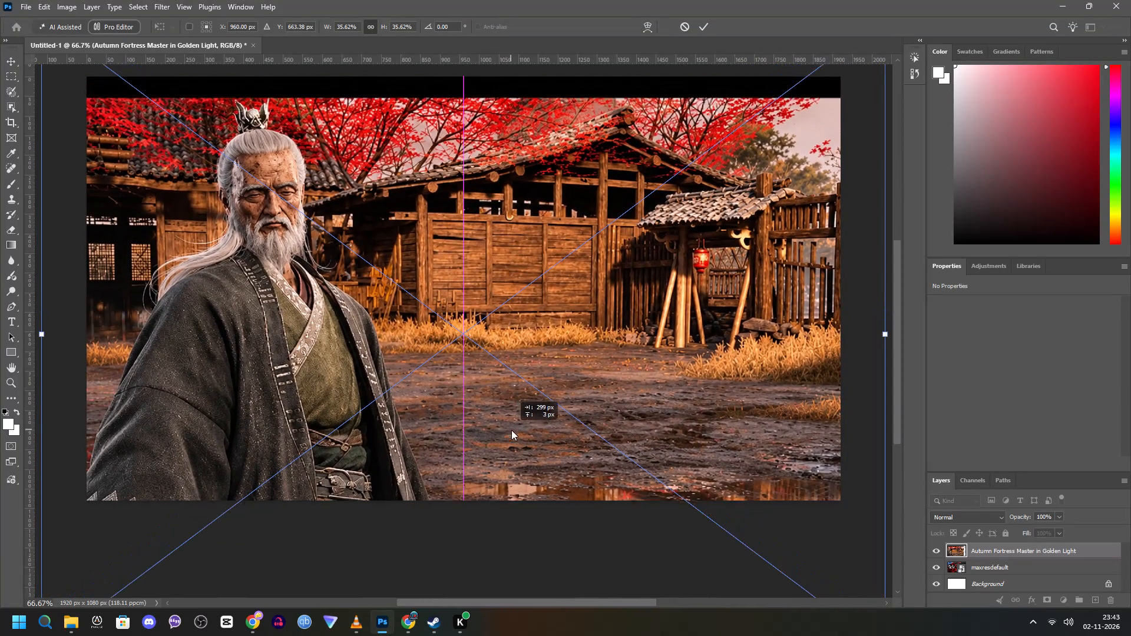
{"action": "left_click_drag", "start_coordinate": [511, 430], "coordinate": [510, 409]}
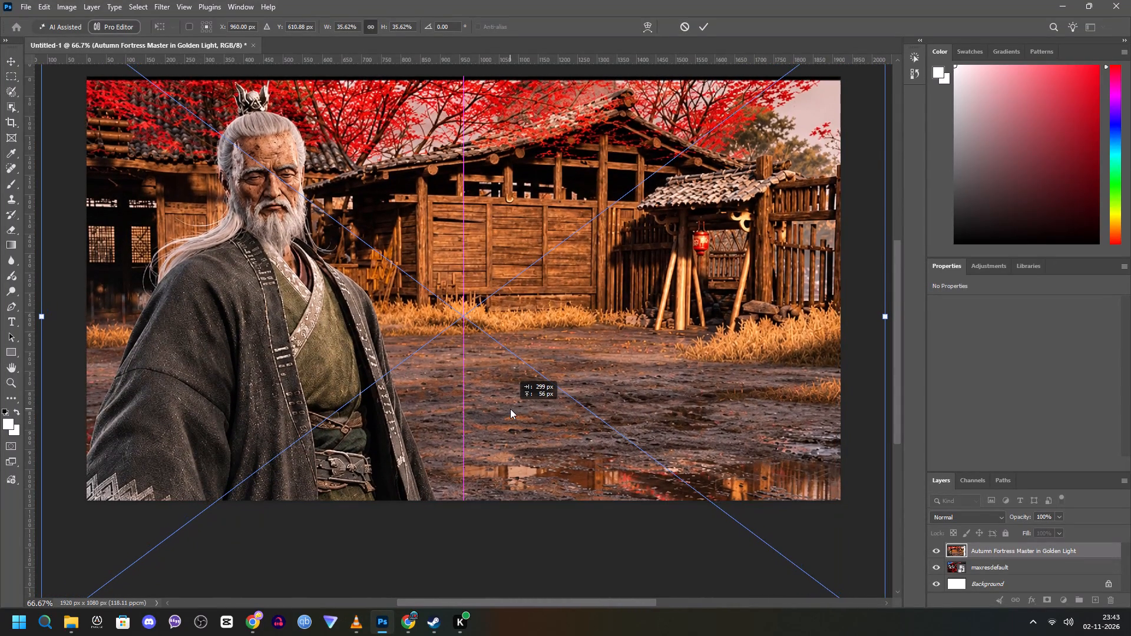
{"action": "left_click_drag", "start_coordinate": [510, 409], "coordinate": [508, 405]}
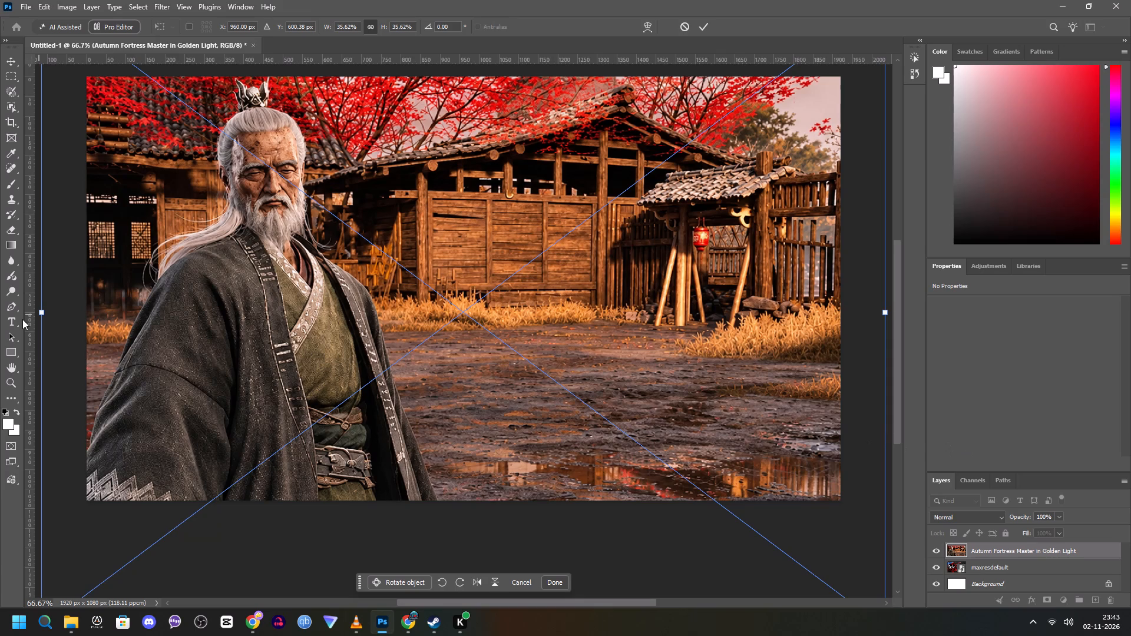
Commit the placement by switching to the Gradient tool, and add a layer mask to the Autumn Fortress layer.
{"action": "left_click", "coordinate": [19, 237]}
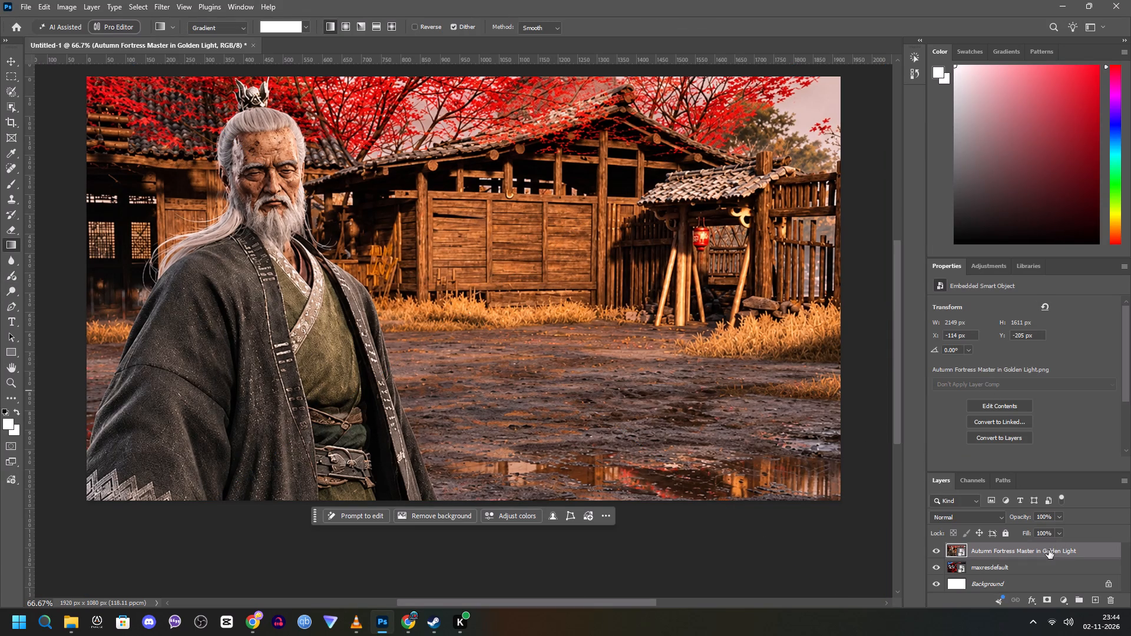
{"action": "left_click", "coordinate": [1047, 596]}
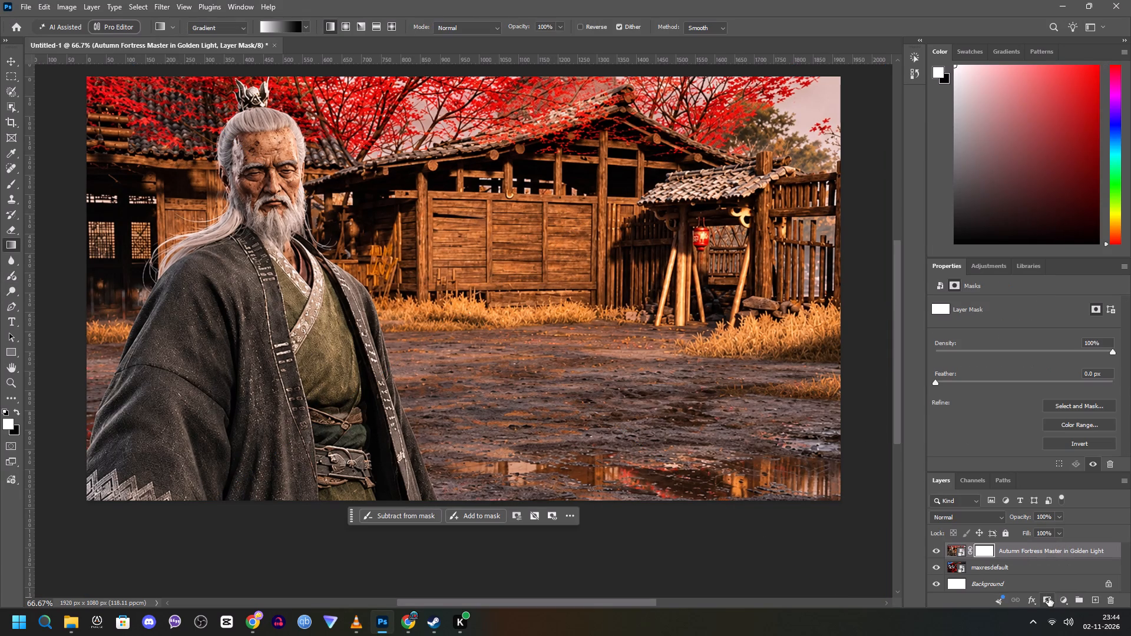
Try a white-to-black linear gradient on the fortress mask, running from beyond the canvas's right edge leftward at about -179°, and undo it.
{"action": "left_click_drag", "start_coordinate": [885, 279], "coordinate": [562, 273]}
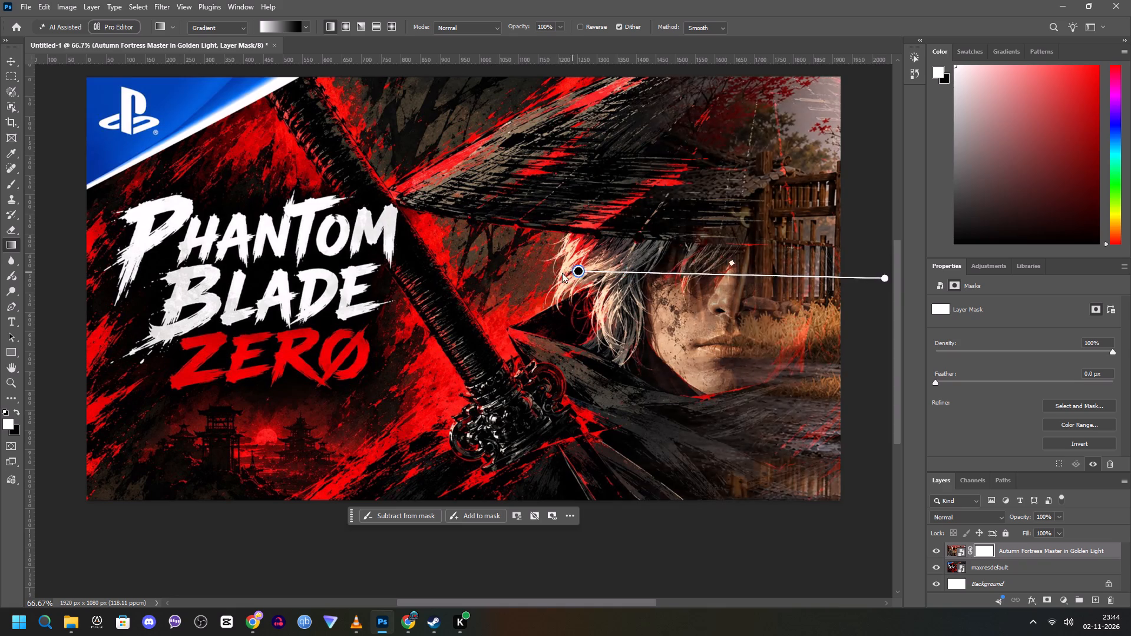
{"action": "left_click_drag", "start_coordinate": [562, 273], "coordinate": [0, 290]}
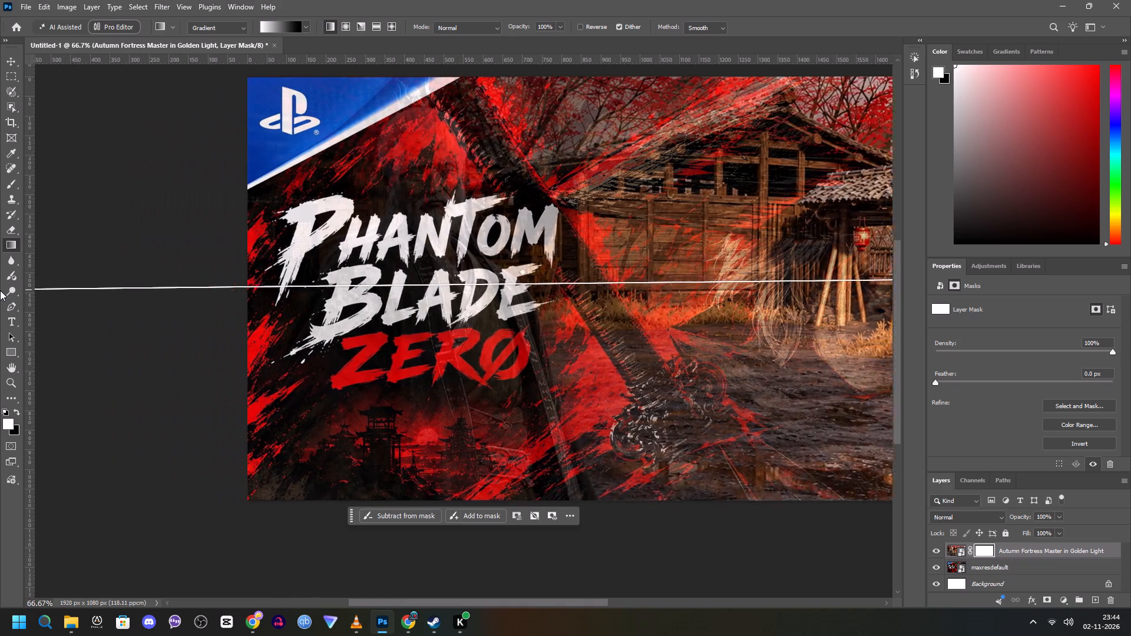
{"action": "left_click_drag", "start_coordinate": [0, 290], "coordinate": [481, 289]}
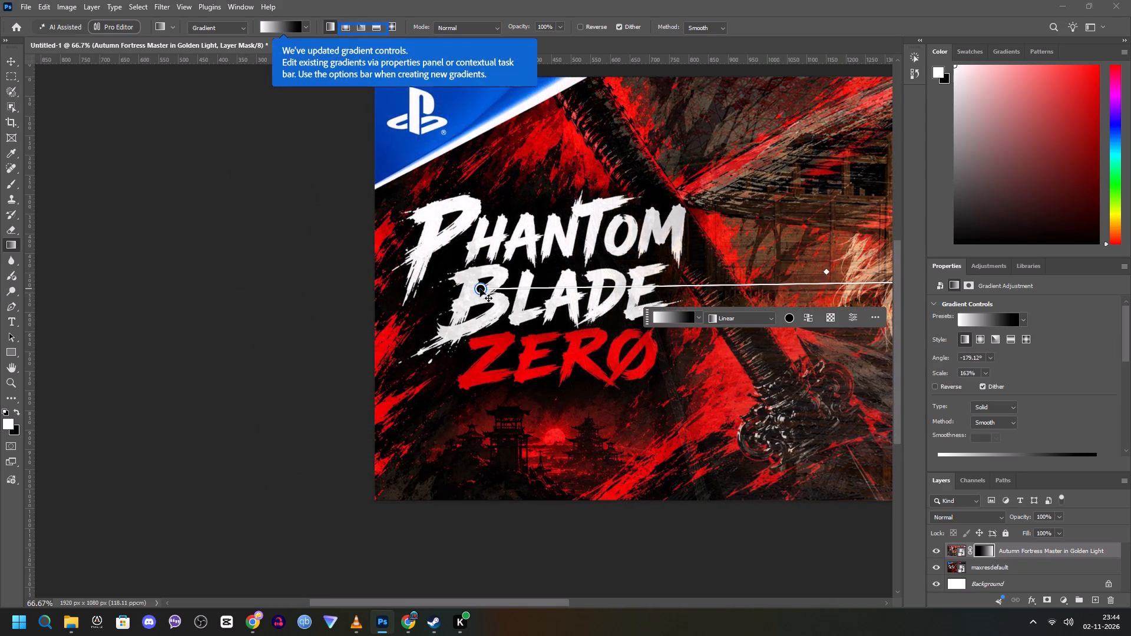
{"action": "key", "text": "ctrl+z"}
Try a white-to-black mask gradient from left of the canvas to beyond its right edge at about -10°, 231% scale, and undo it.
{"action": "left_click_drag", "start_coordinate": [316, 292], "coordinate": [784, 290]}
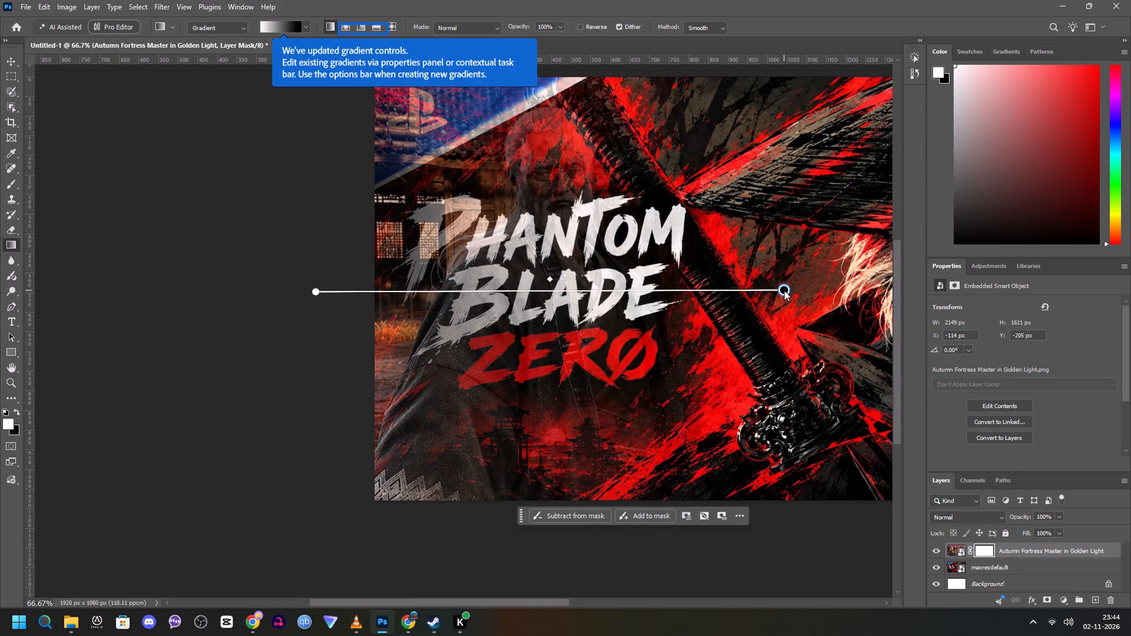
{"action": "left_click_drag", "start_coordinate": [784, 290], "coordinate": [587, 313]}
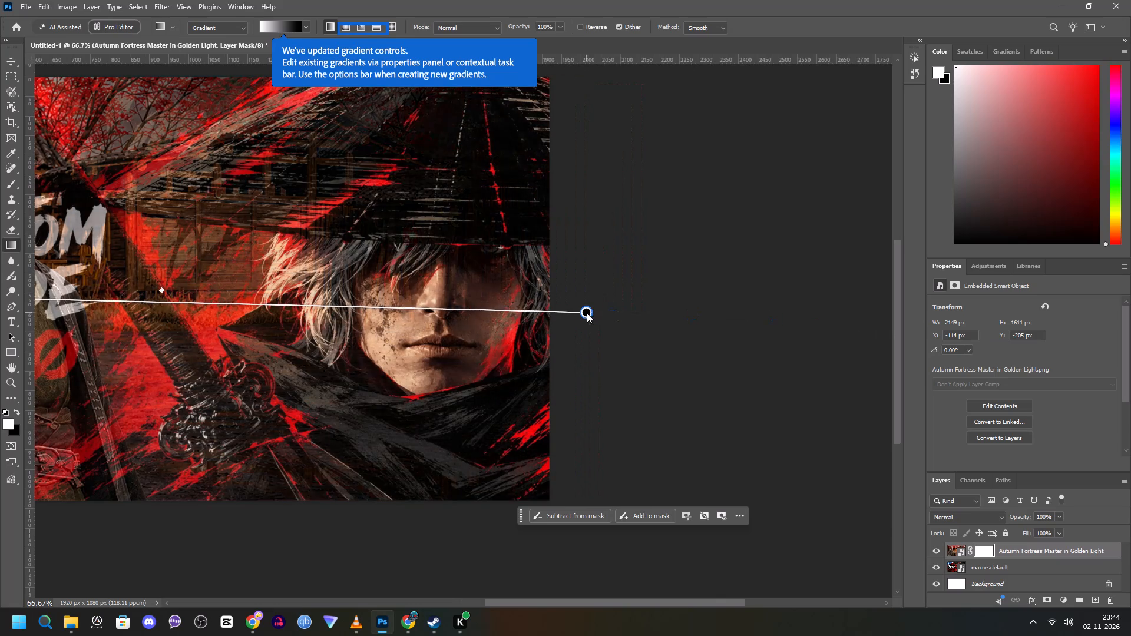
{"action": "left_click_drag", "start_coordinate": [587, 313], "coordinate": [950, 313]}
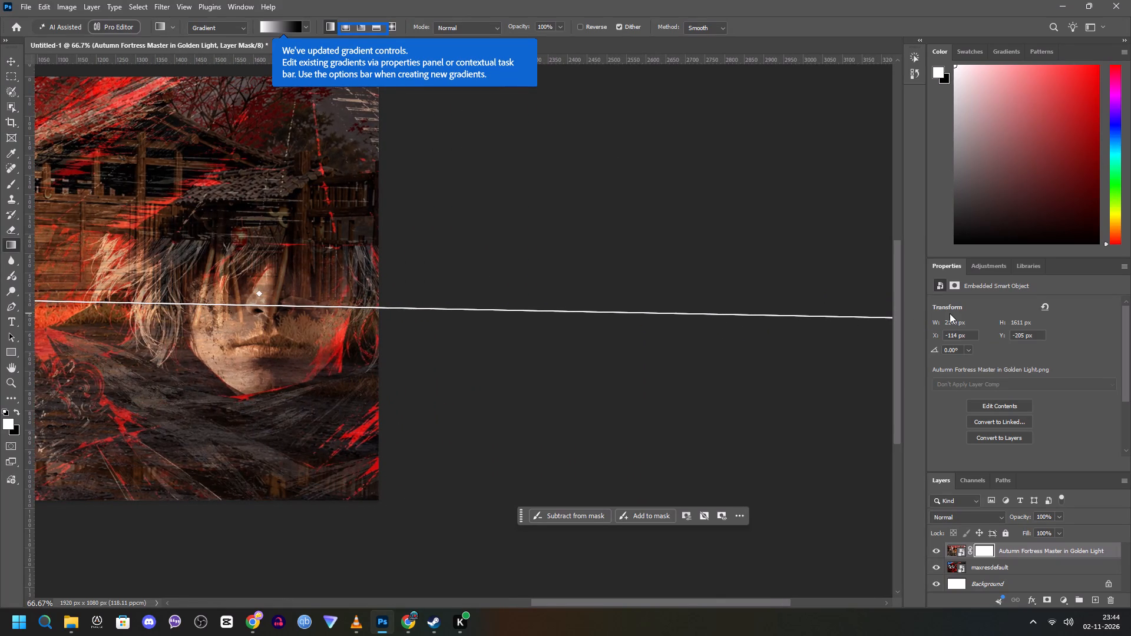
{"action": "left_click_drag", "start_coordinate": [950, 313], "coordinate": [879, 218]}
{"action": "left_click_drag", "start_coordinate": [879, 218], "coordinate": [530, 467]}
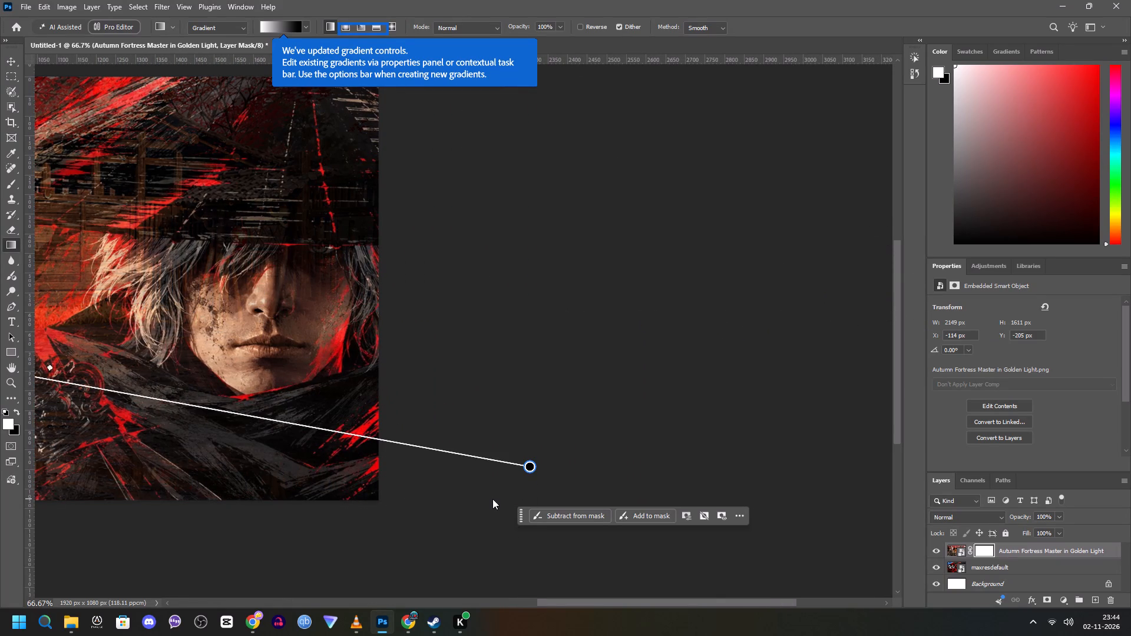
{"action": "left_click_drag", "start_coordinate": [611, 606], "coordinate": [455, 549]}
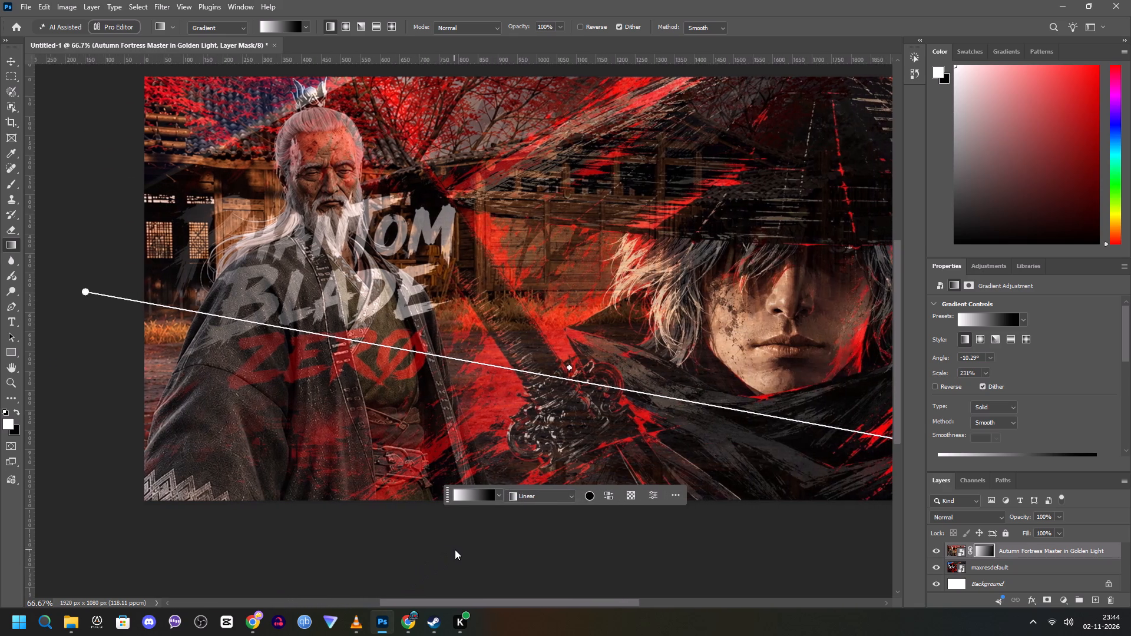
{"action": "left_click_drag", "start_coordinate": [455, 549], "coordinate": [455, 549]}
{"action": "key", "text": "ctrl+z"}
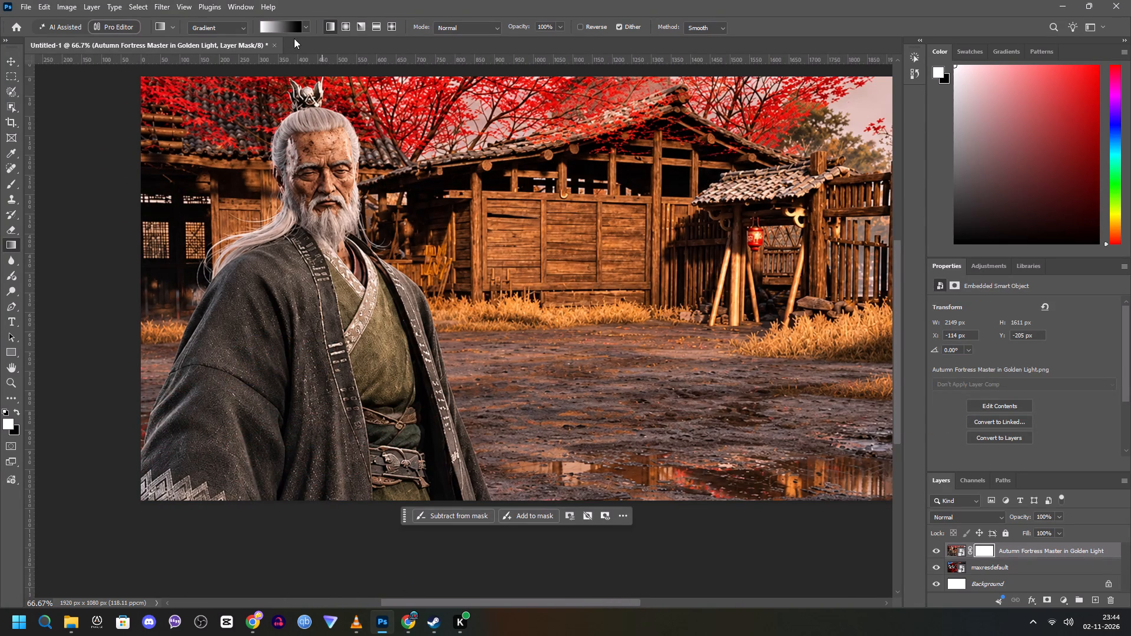
Choose the black-to-white gradient preset from the Basics group for the Gradient tool.
{"action": "left_click", "coordinate": [305, 25]}
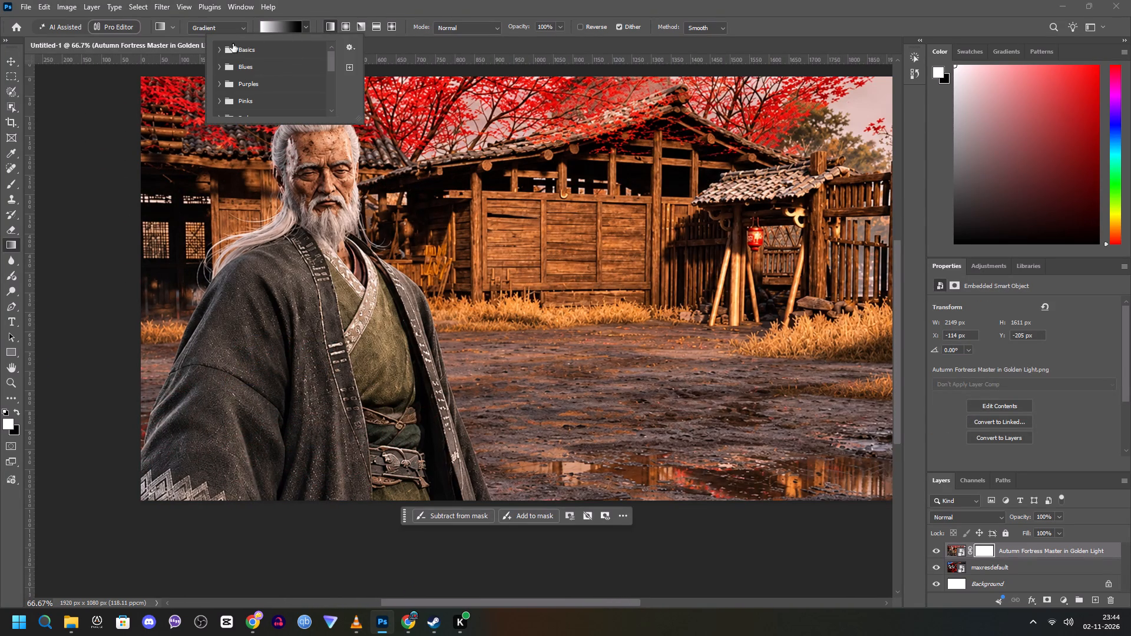
{"action": "left_click", "coordinate": [215, 50]}
{"action": "left_click", "coordinate": [219, 51]}
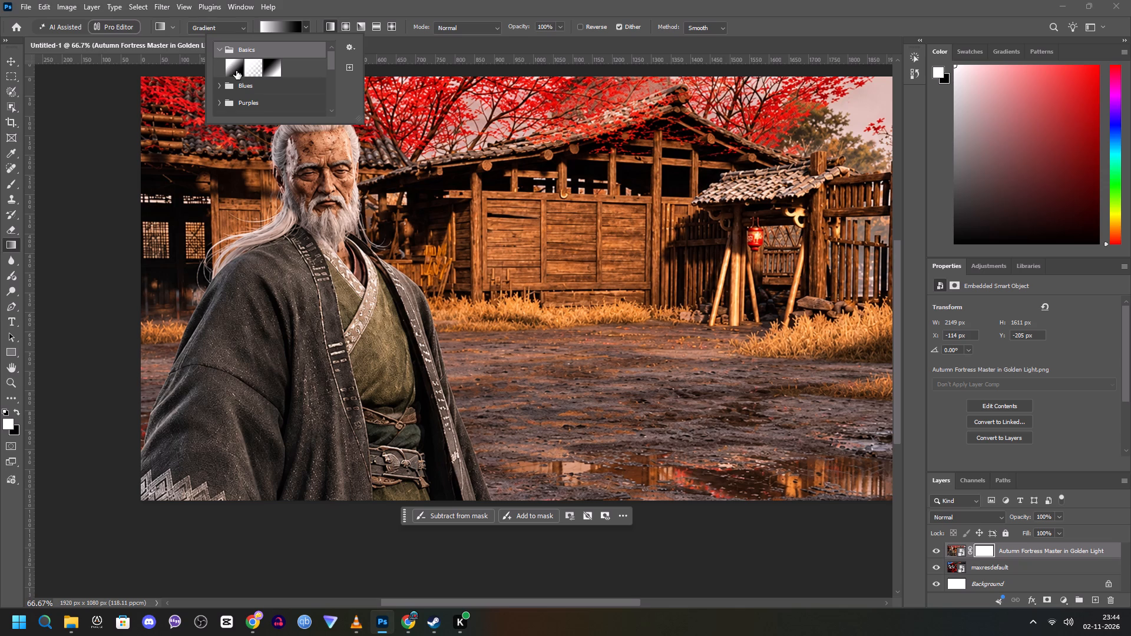
{"action": "left_click", "coordinate": [236, 71]}
{"action": "left_click", "coordinate": [270, 71]}
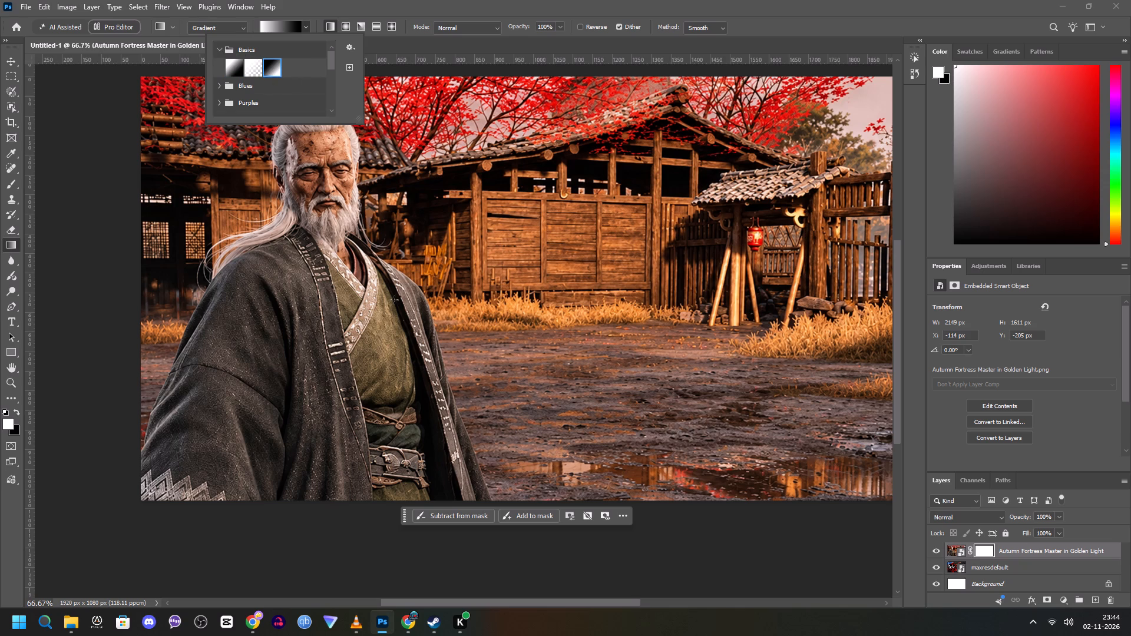
{"action": "left_click", "coordinate": [112, 312]}
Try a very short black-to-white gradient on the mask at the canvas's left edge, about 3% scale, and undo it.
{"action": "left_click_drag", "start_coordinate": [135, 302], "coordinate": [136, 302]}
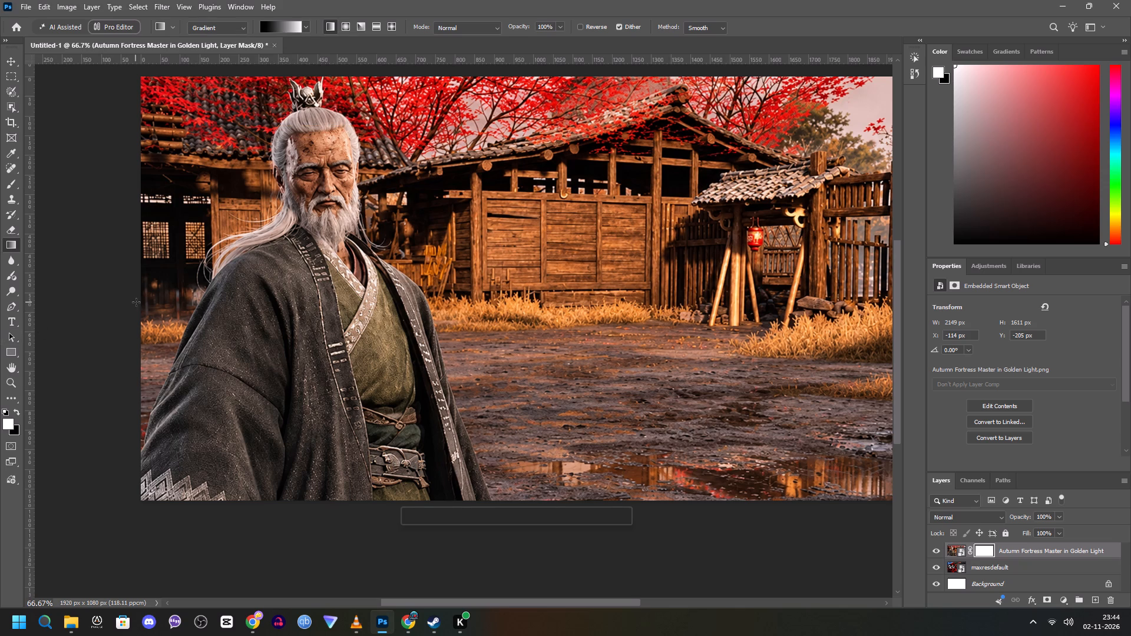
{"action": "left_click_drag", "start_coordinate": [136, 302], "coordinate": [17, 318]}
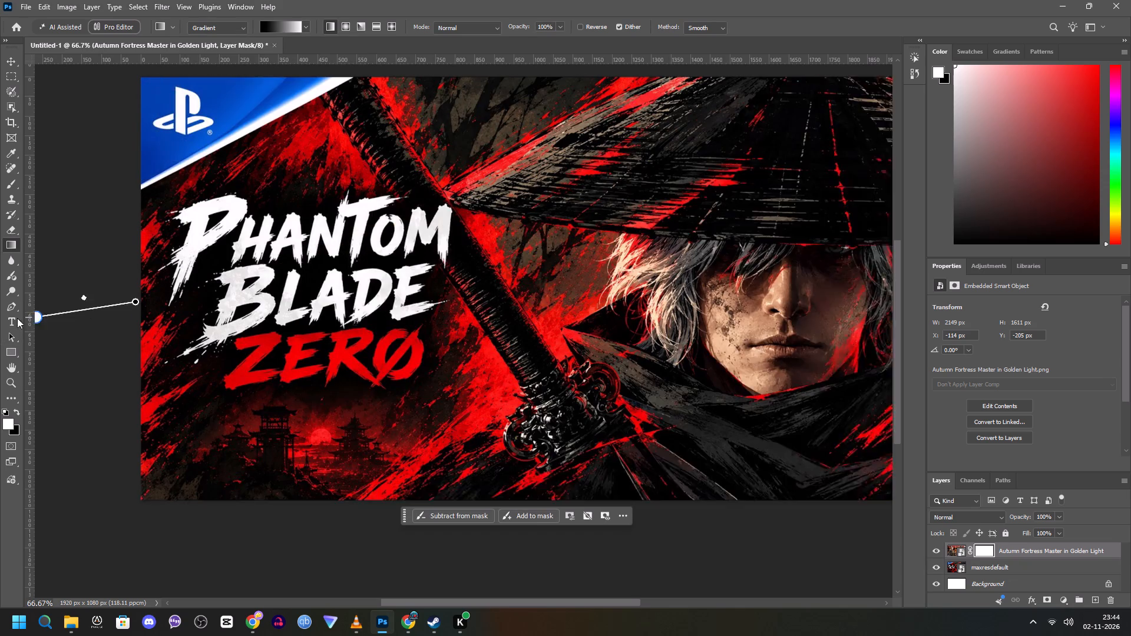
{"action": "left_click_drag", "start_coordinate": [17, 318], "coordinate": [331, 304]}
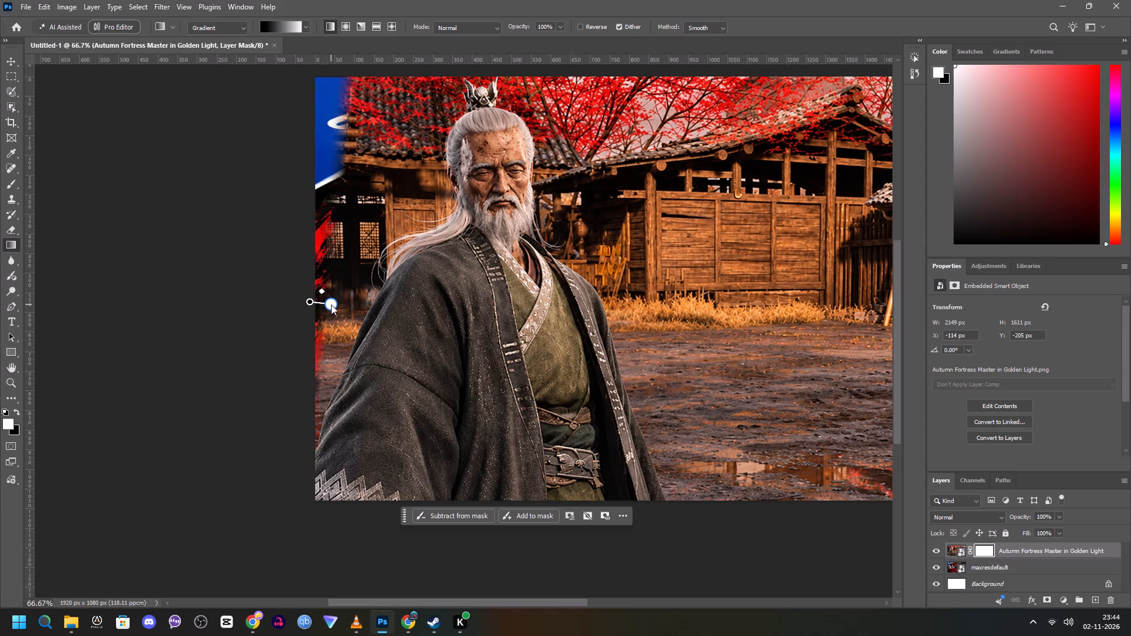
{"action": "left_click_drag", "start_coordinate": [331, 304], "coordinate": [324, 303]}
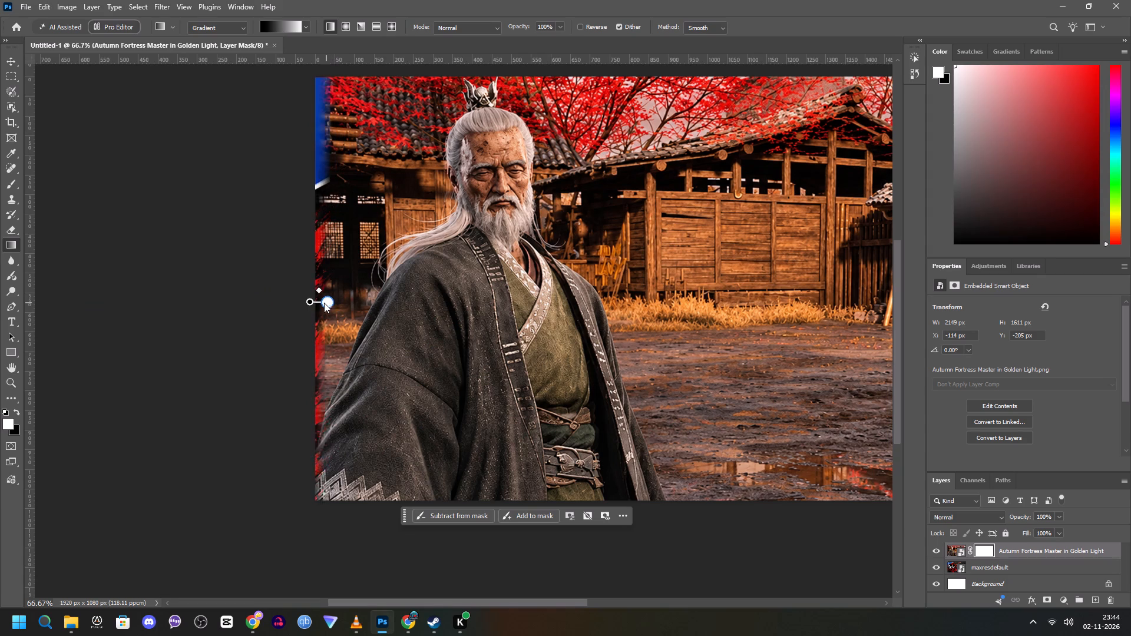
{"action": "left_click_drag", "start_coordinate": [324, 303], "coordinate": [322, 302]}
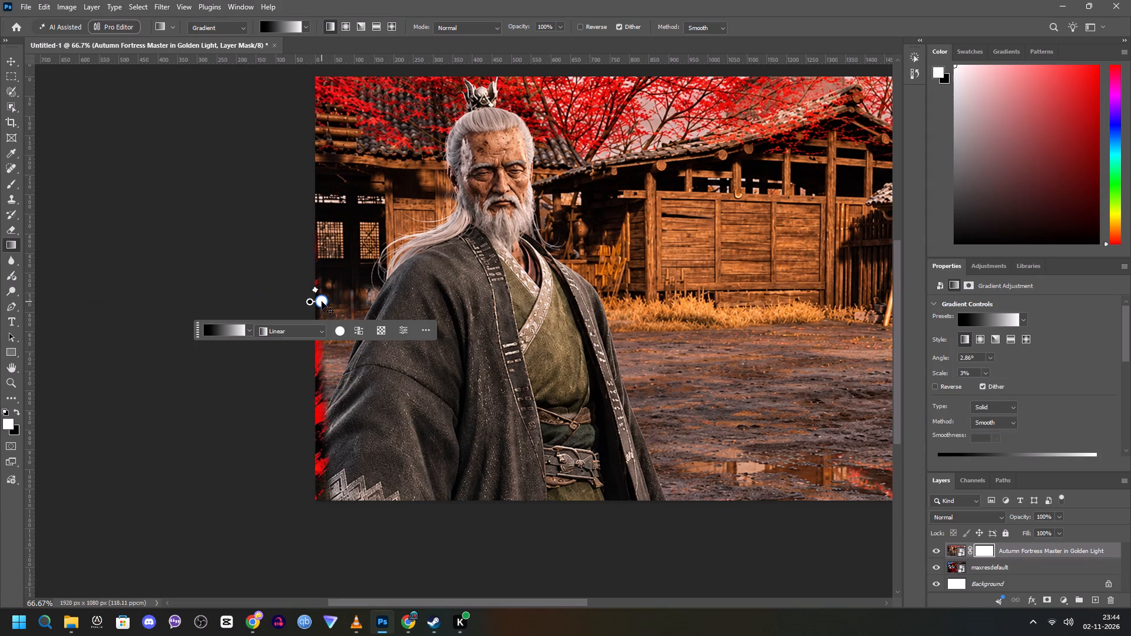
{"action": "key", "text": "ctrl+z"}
Draw a black-to-white linear gradient on the fortress mask, from beside the swordsman's hair down-left at about -162.5° and 24% scale.
{"action": "left_click_drag", "start_coordinate": [765, 259], "coordinate": [695, 259]}
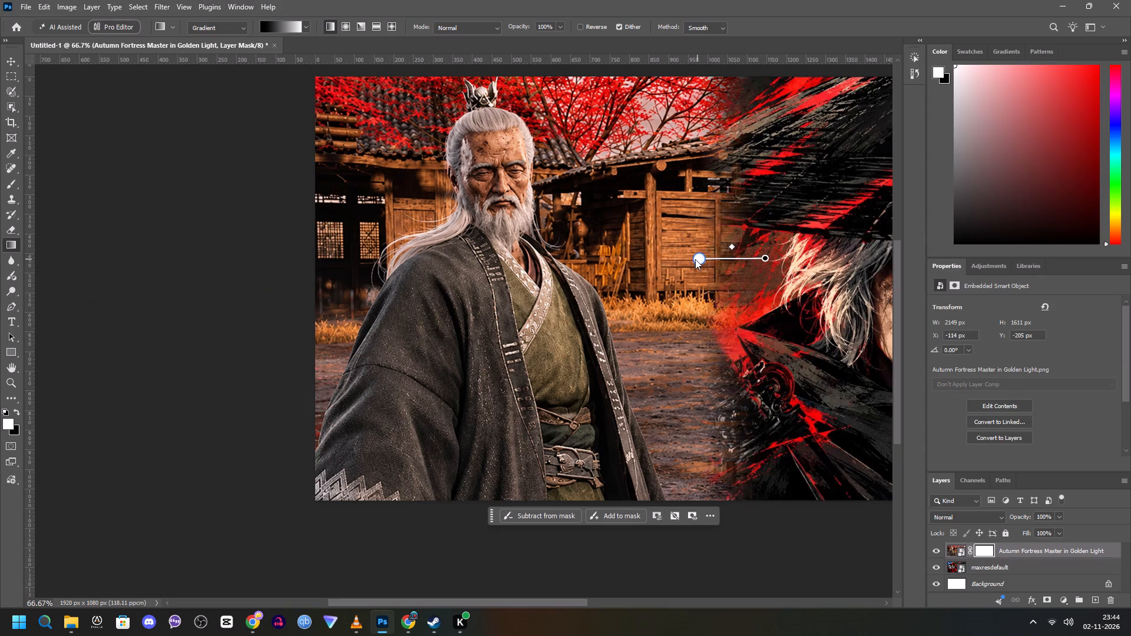
{"action": "left_click_drag", "start_coordinate": [695, 259], "coordinate": [659, 269]}
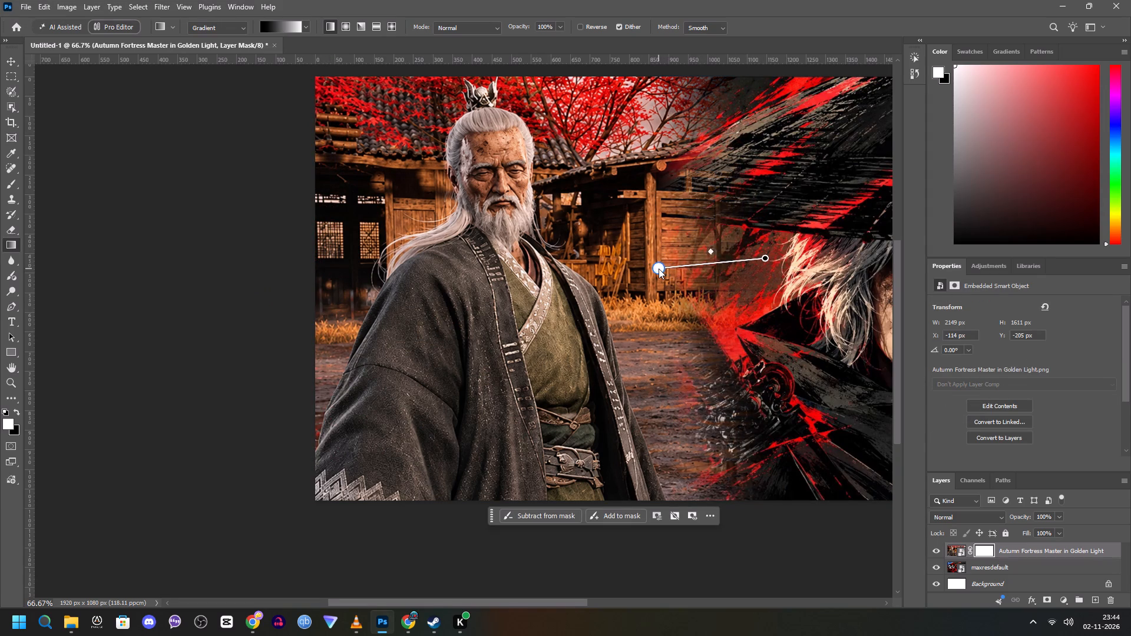
{"action": "left_click_drag", "start_coordinate": [659, 269], "coordinate": [667, 296]}
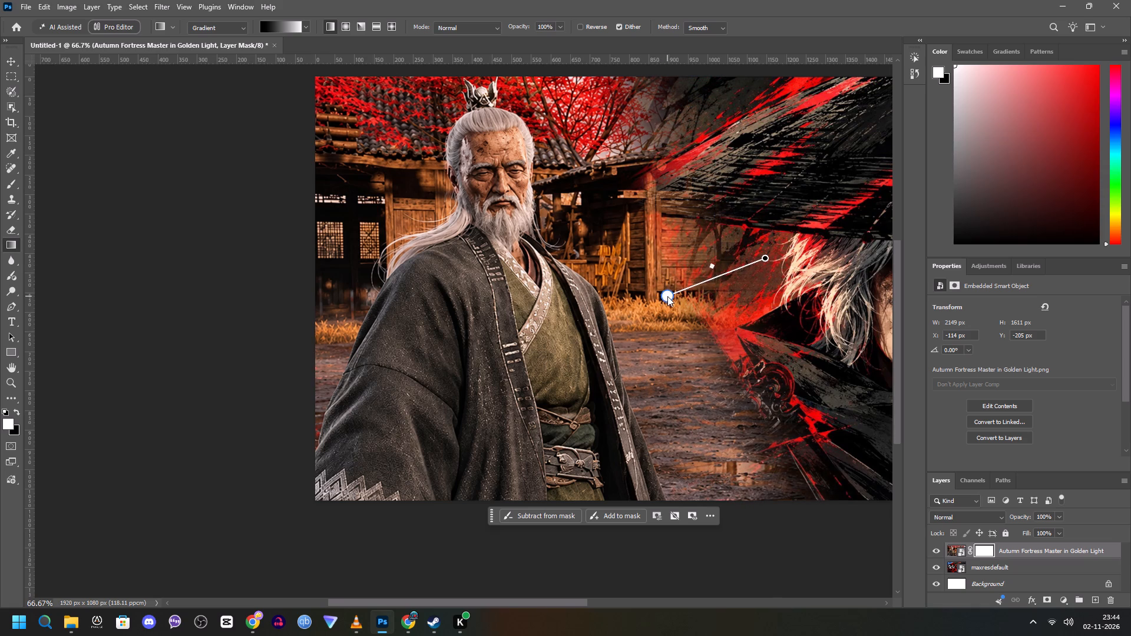
{"action": "left_click_drag", "start_coordinate": [667, 296], "coordinate": [668, 289]}
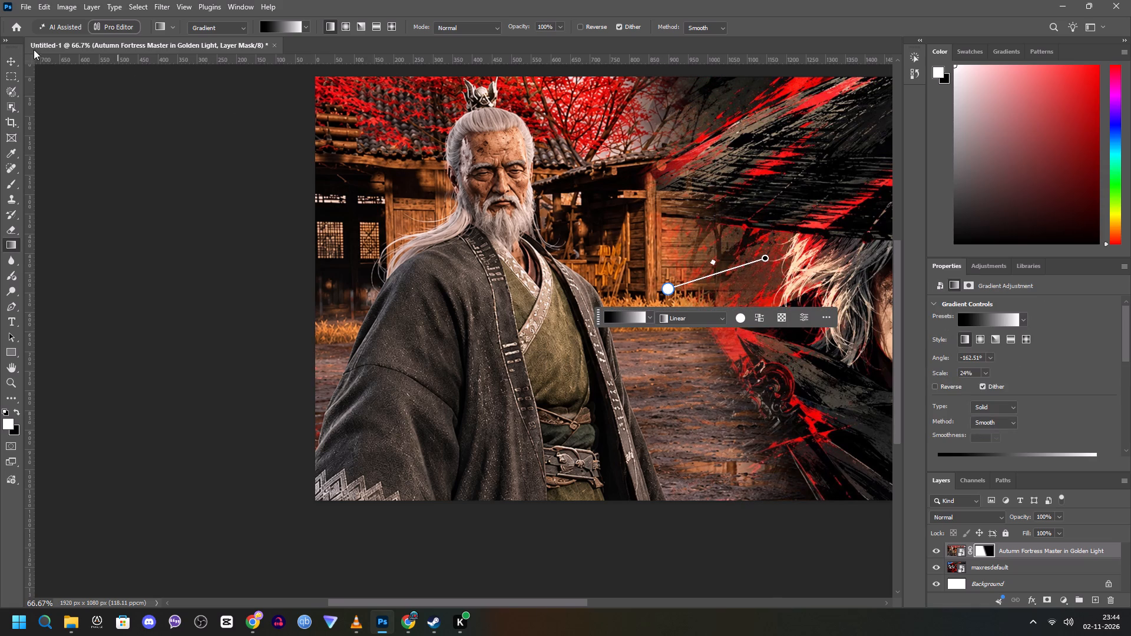
Rasterize the maxresdefault key art smart object by using the Eraser on it.
{"action": "left_click", "coordinate": [16, 60]}
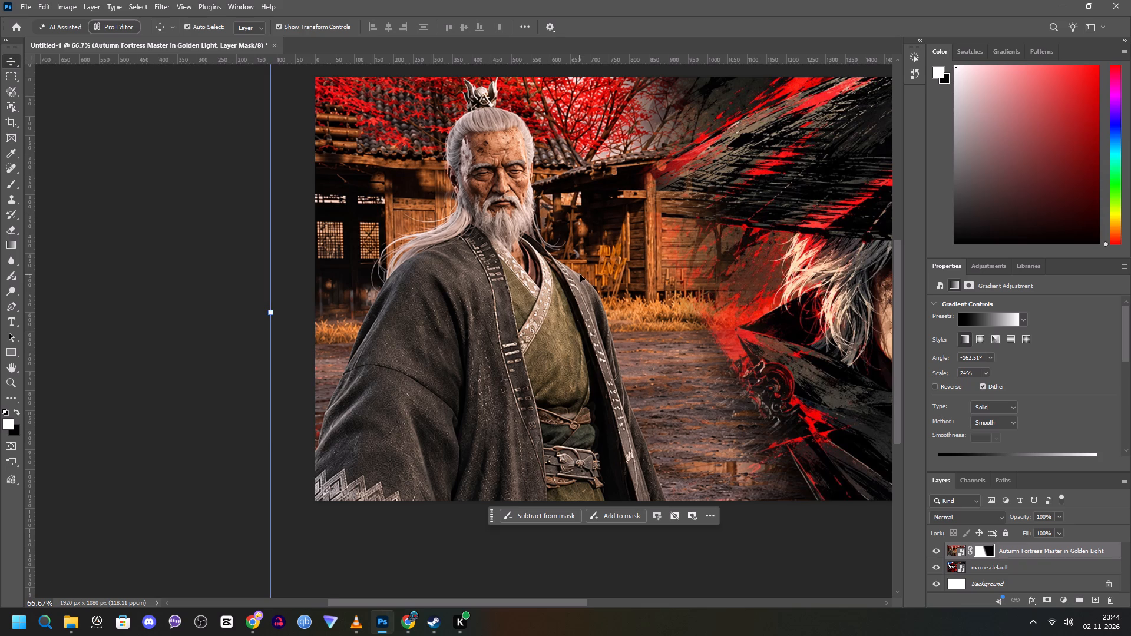
{"action": "key", "text": "ctrl+minus"}
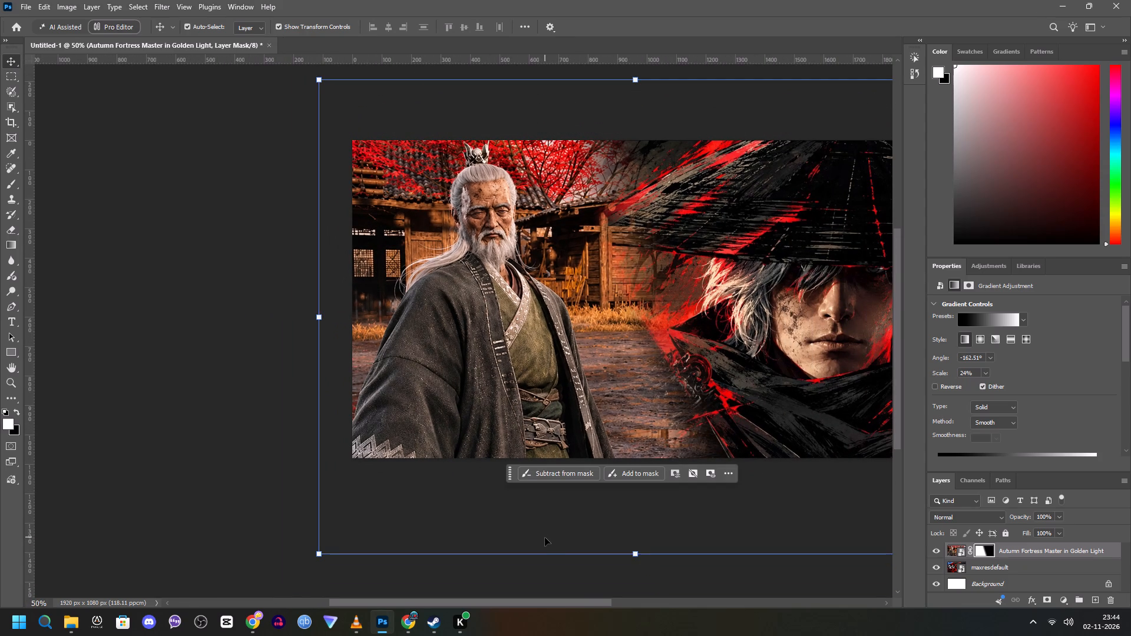
{"action": "left_click_drag", "start_coordinate": [576, 602], "coordinate": [599, 599]}
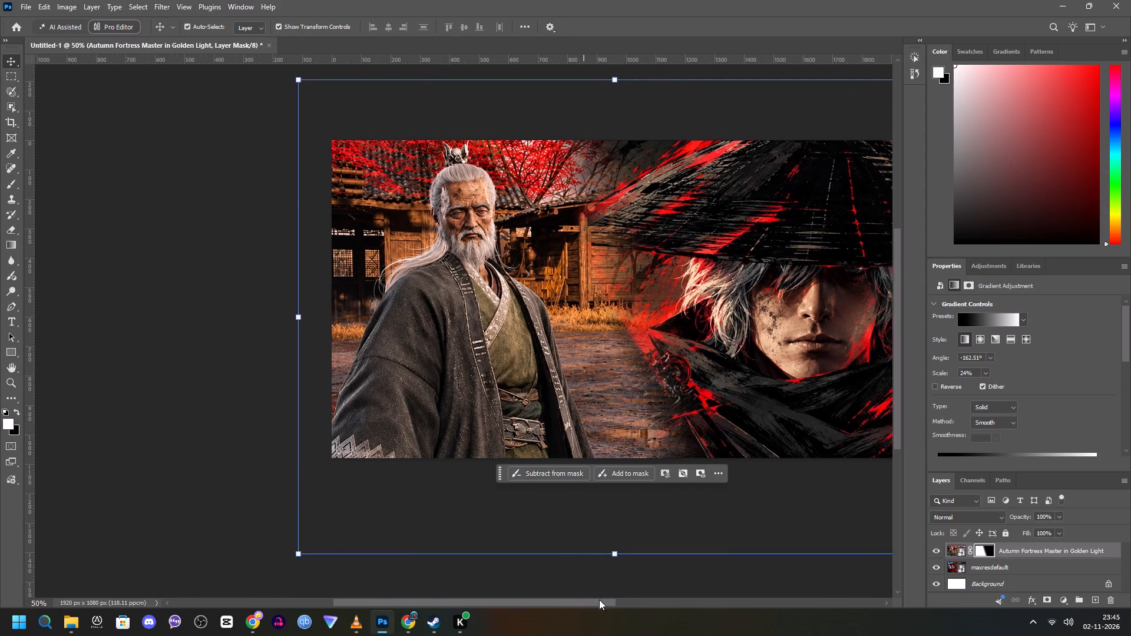
{"action": "left_click_drag", "start_coordinate": [599, 599], "coordinate": [647, 595]}
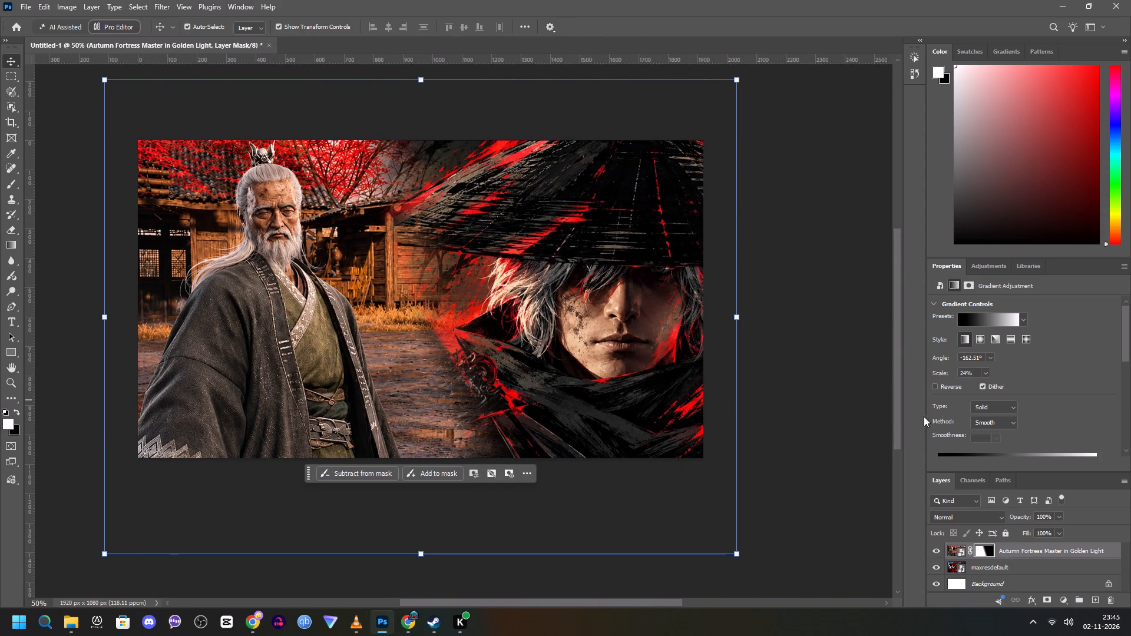
{"action": "left_click", "coordinate": [1017, 568]}
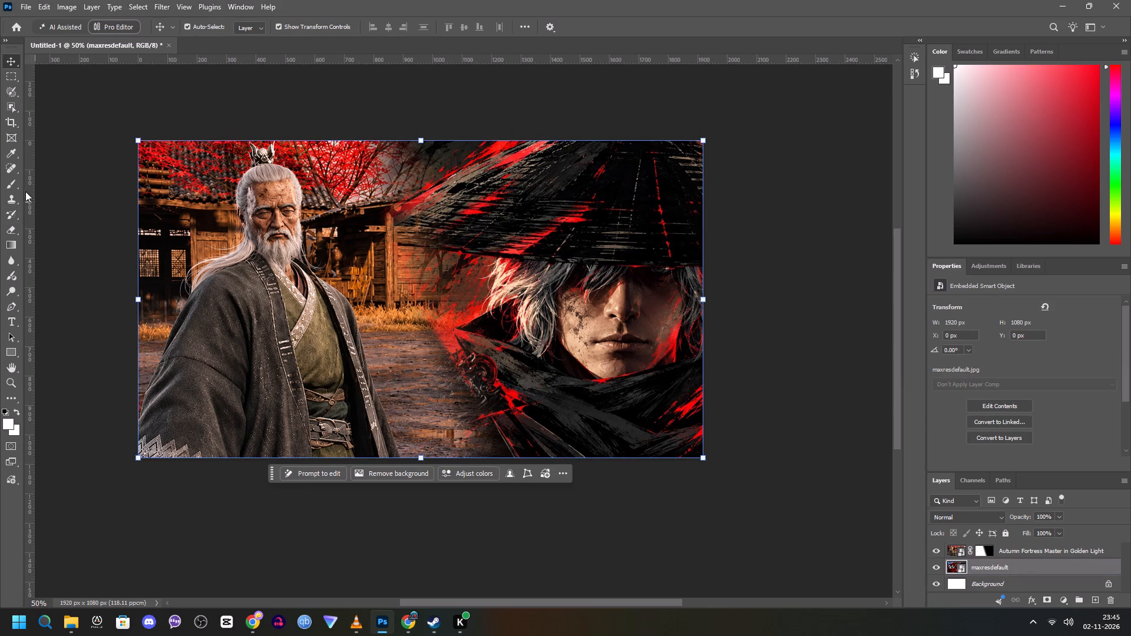
{"action": "left_click", "coordinate": [13, 249]}
{"action": "left_click", "coordinate": [10, 230]}
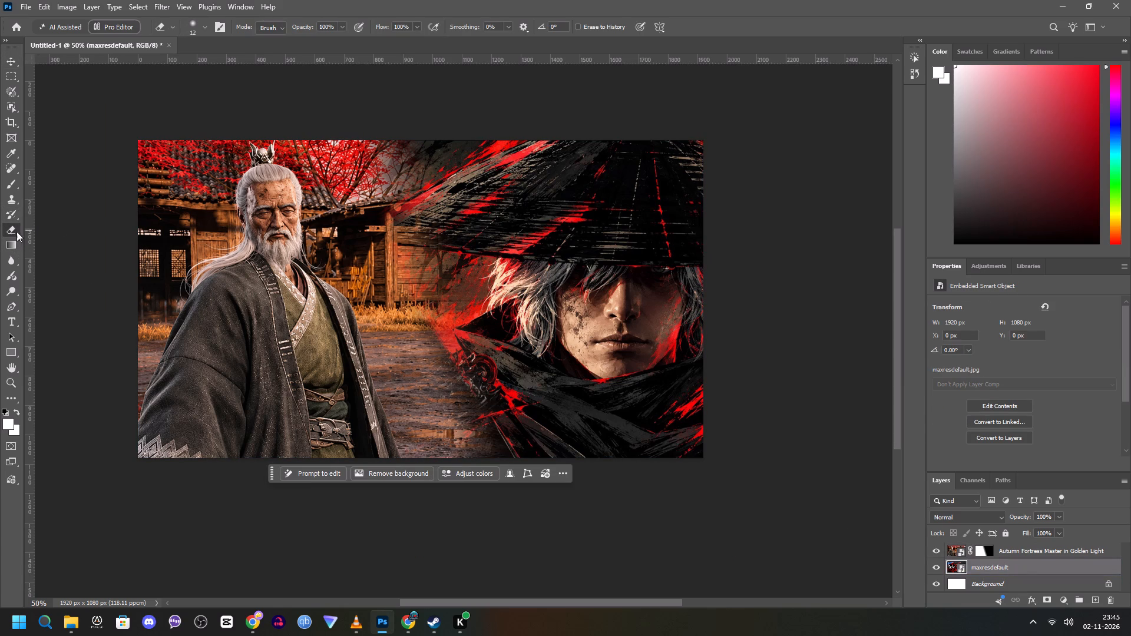
{"action": "left_click", "coordinate": [428, 191]}
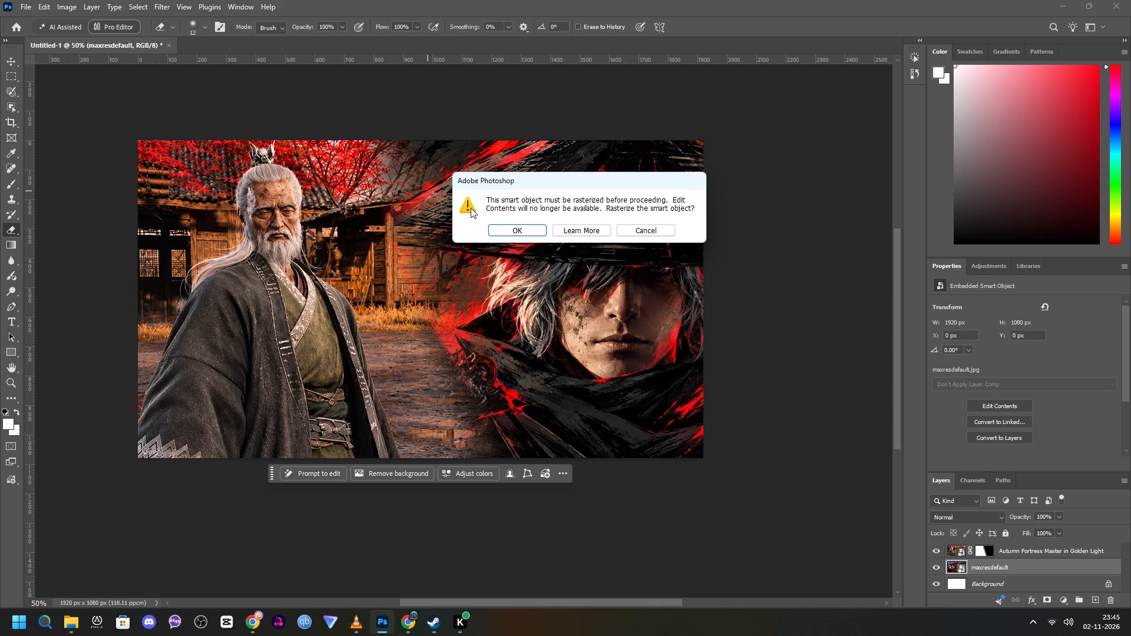
{"action": "left_click", "coordinate": [522, 231]}
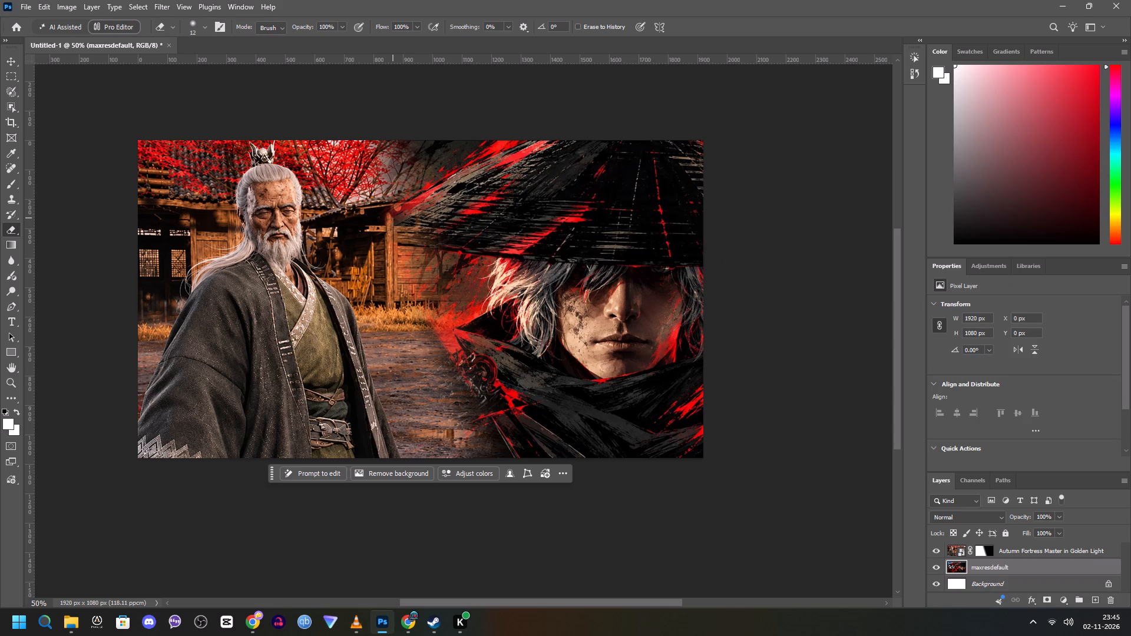
Select the Autumn Fortress Master in Golden Light layer and enlarge the soft eraser brush to 139 px.
{"action": "right_click", "coordinate": [583, 253]}
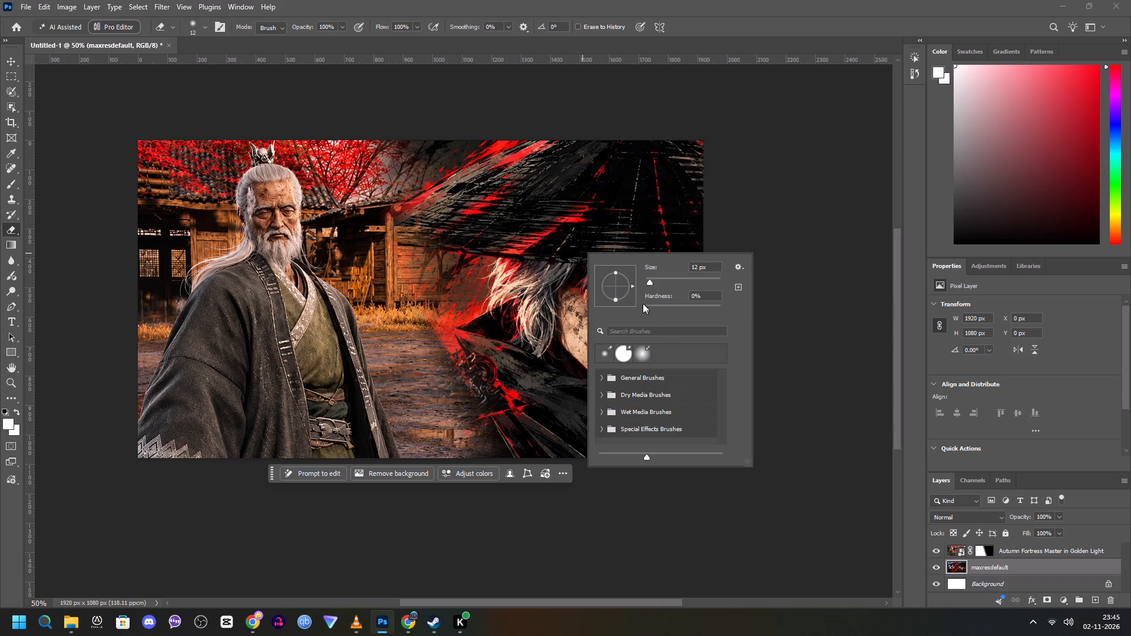
{"action": "left_click", "coordinate": [673, 277]}
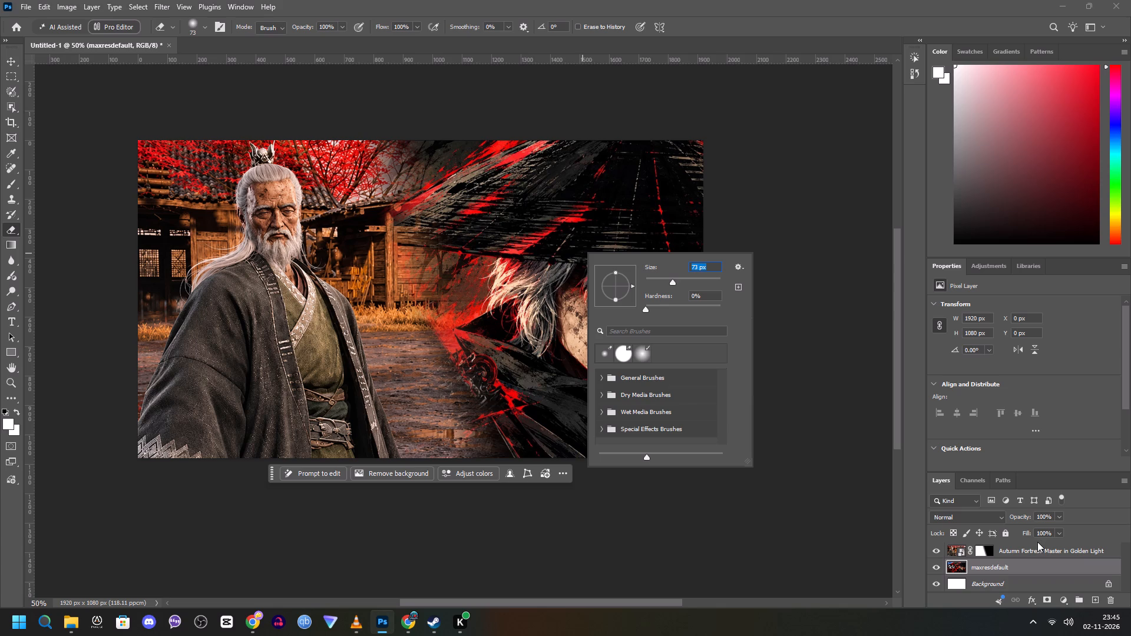
{"action": "left_click", "coordinate": [1020, 555]}
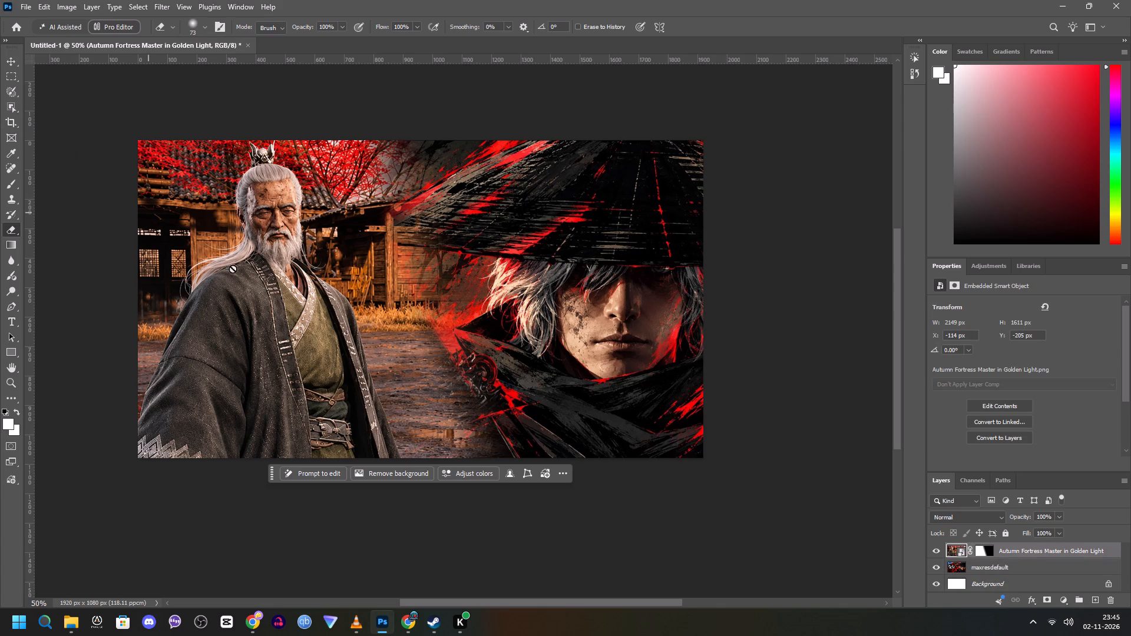
{"action": "right_click", "coordinate": [390, 232]}
{"action": "left_click", "coordinate": [498, 257]}
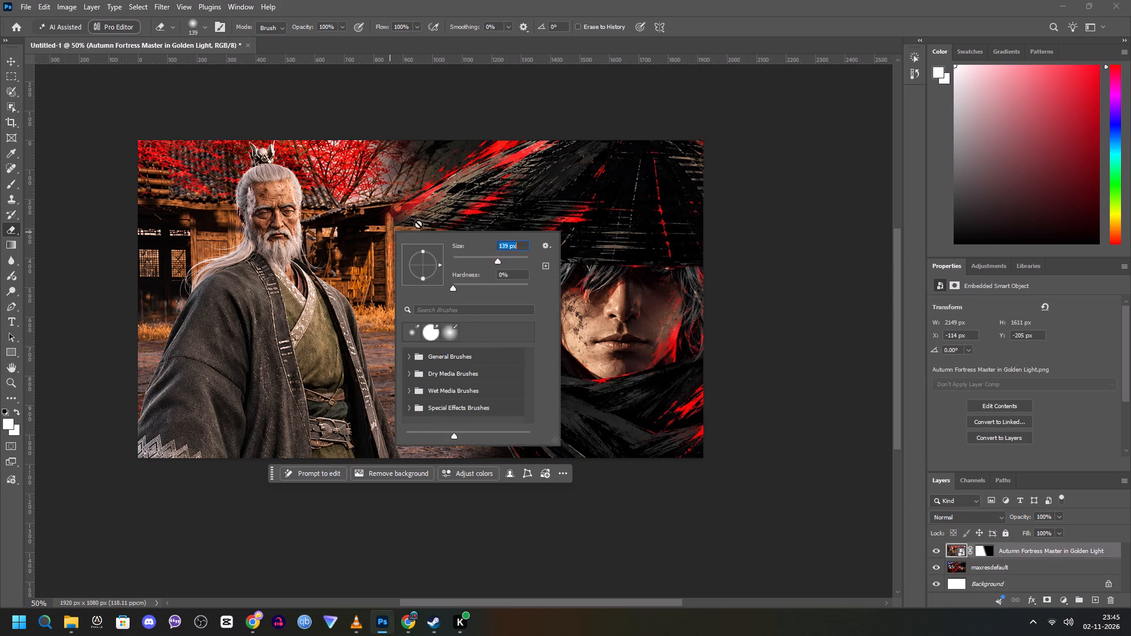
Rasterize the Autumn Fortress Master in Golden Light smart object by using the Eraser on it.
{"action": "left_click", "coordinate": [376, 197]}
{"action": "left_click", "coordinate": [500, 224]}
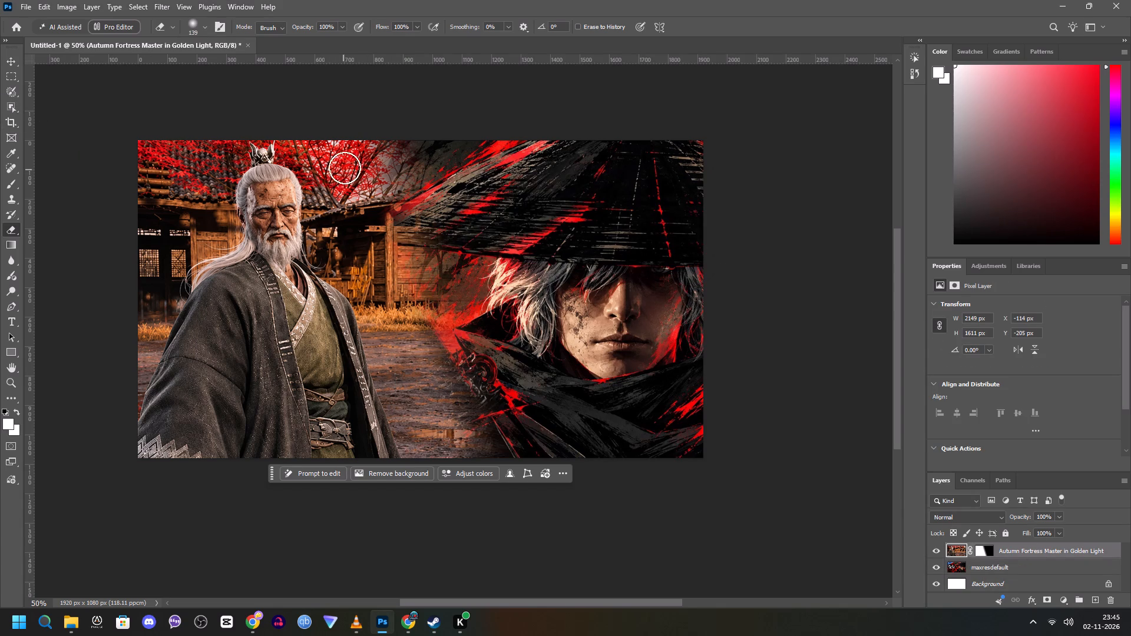
Set the eraser brush size to 259 px.
{"action": "right_click", "coordinate": [346, 167]}
{"action": "left_click", "coordinate": [454, 195]}
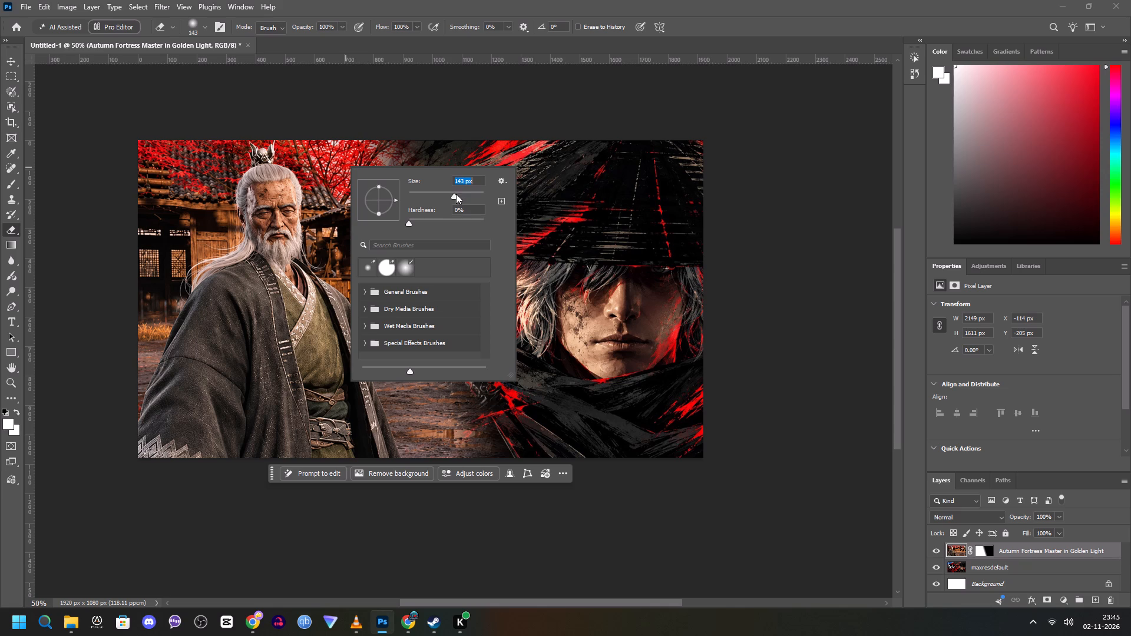
{"action": "left_click", "coordinate": [467, 194]}
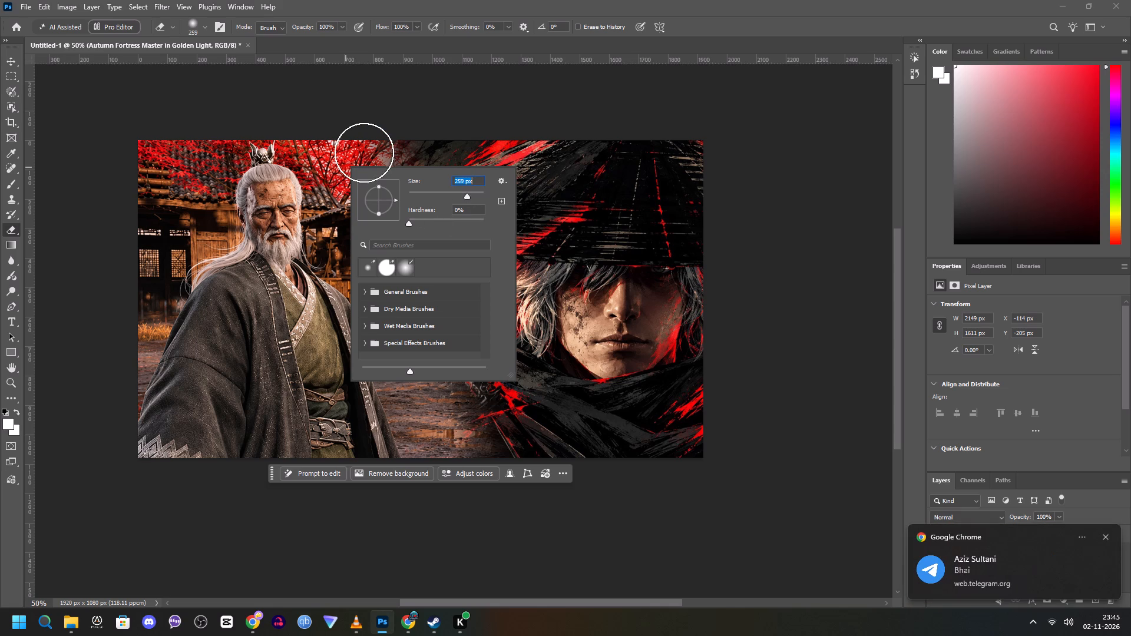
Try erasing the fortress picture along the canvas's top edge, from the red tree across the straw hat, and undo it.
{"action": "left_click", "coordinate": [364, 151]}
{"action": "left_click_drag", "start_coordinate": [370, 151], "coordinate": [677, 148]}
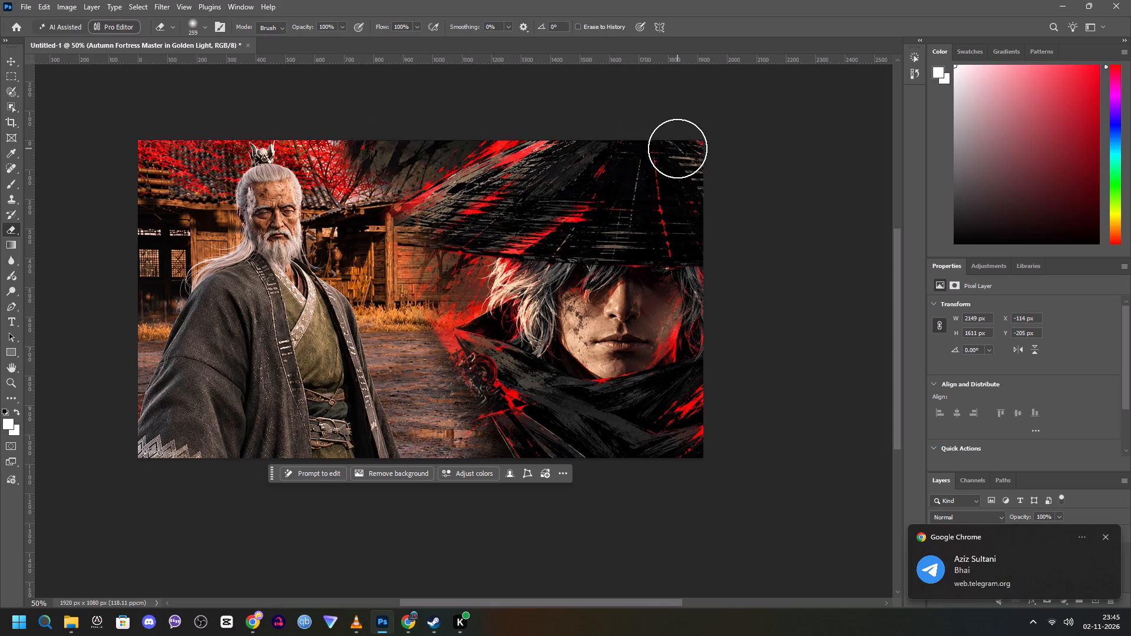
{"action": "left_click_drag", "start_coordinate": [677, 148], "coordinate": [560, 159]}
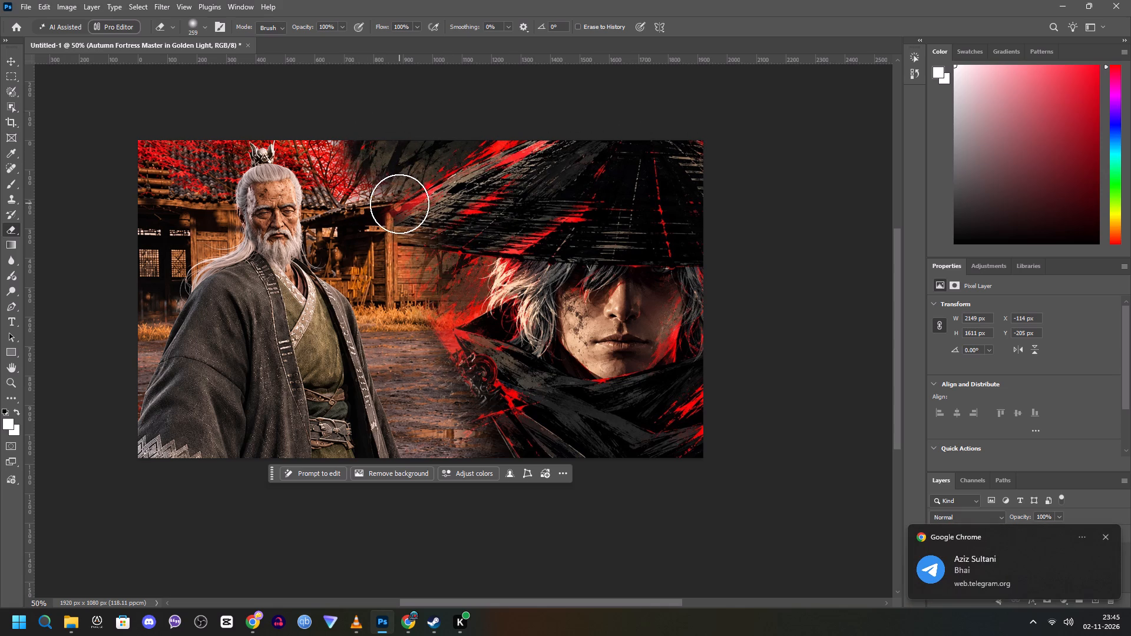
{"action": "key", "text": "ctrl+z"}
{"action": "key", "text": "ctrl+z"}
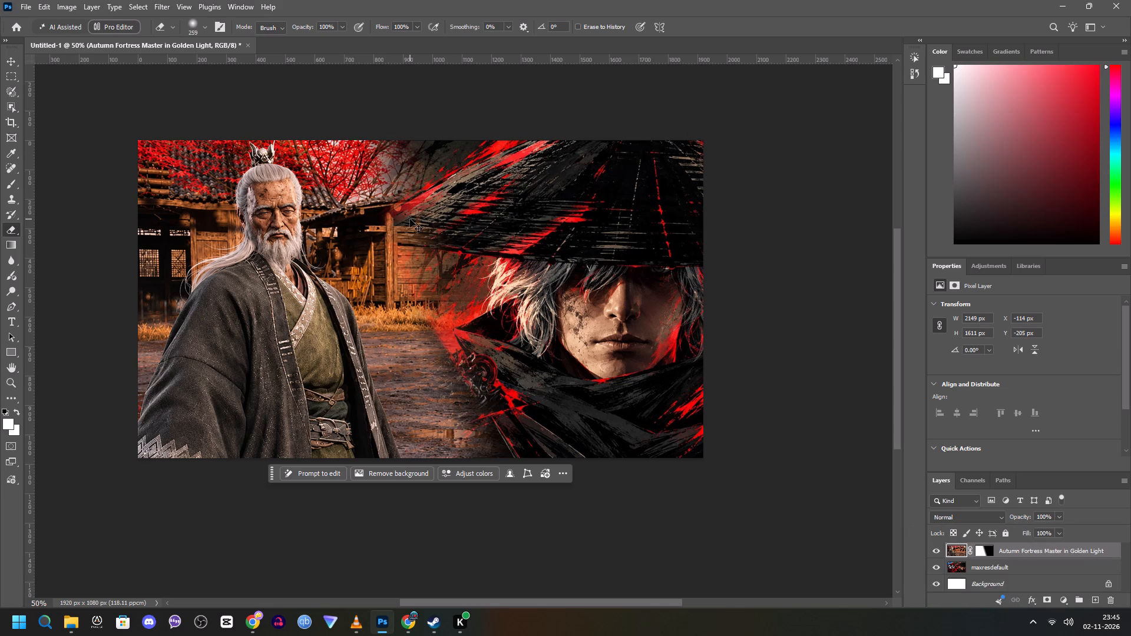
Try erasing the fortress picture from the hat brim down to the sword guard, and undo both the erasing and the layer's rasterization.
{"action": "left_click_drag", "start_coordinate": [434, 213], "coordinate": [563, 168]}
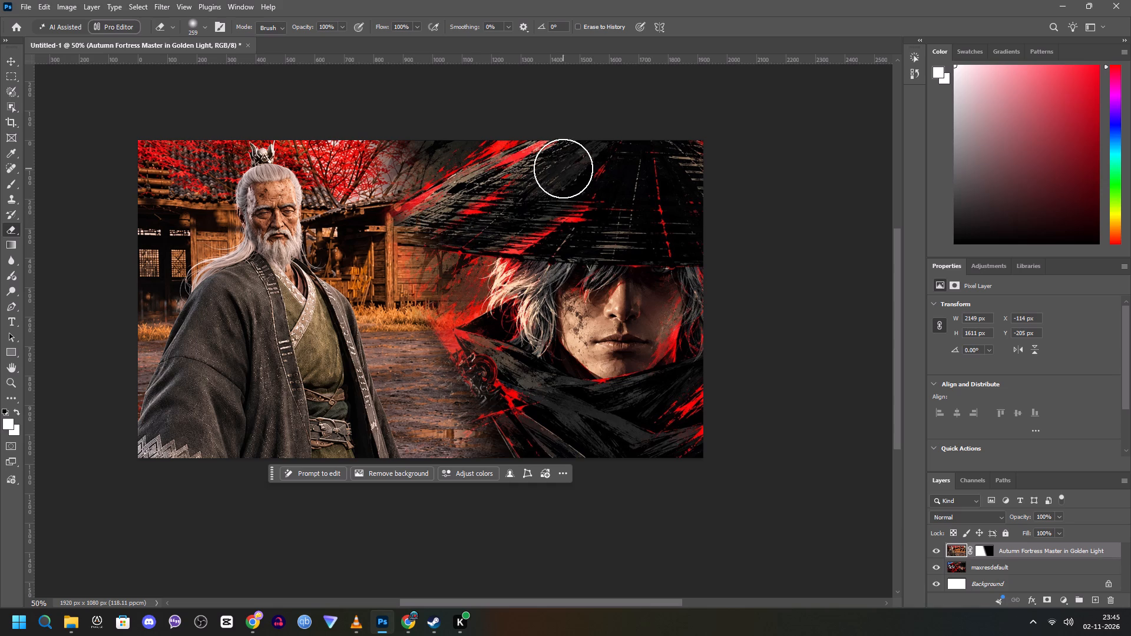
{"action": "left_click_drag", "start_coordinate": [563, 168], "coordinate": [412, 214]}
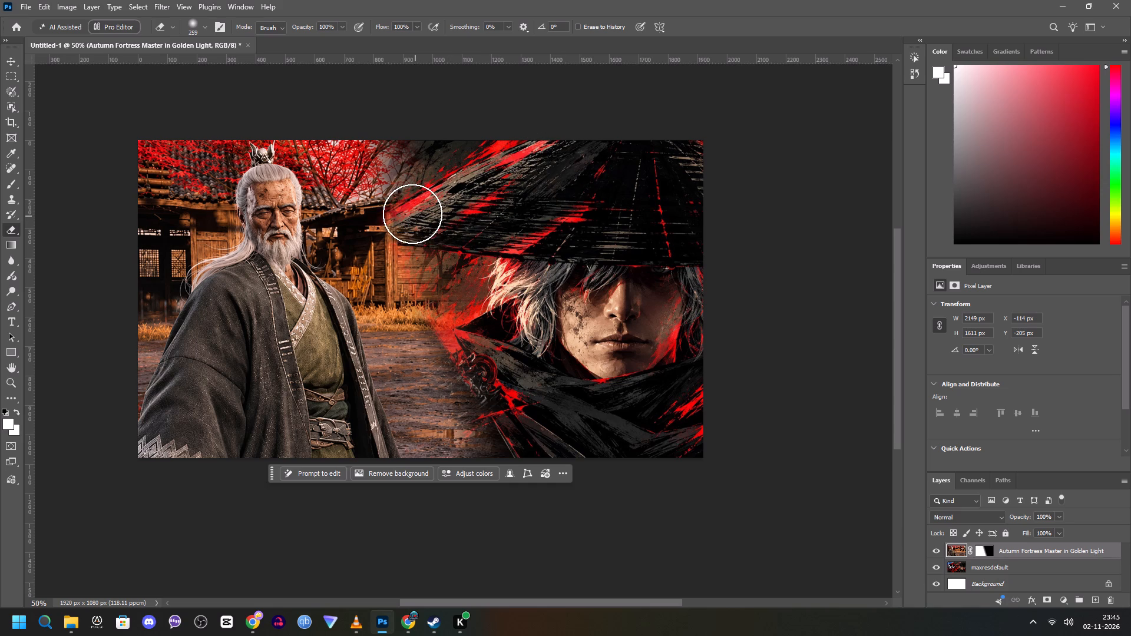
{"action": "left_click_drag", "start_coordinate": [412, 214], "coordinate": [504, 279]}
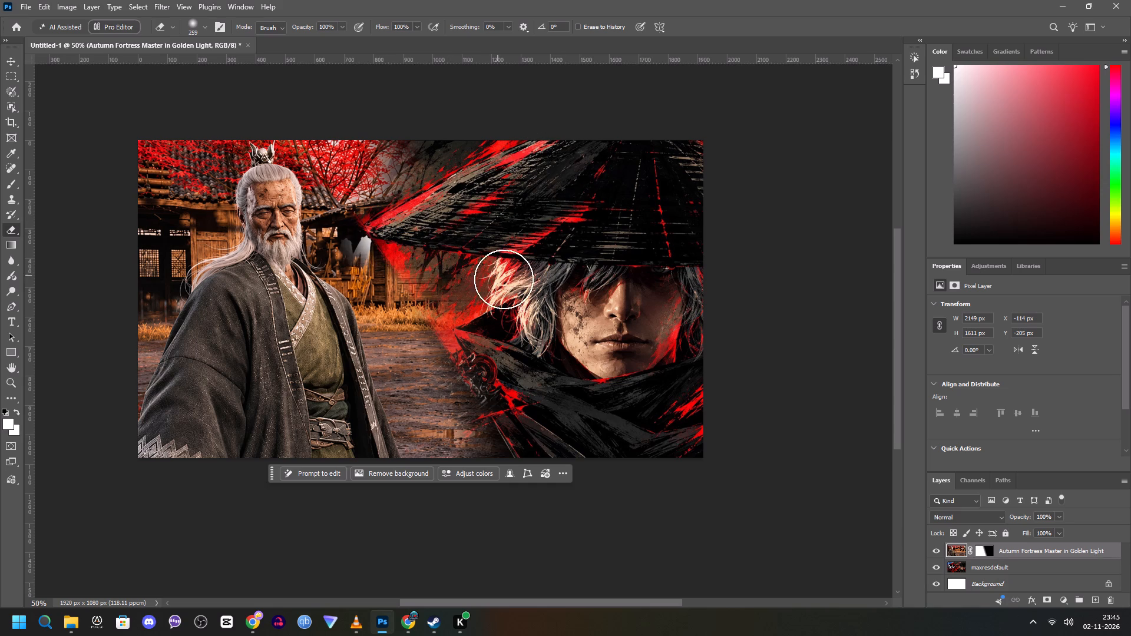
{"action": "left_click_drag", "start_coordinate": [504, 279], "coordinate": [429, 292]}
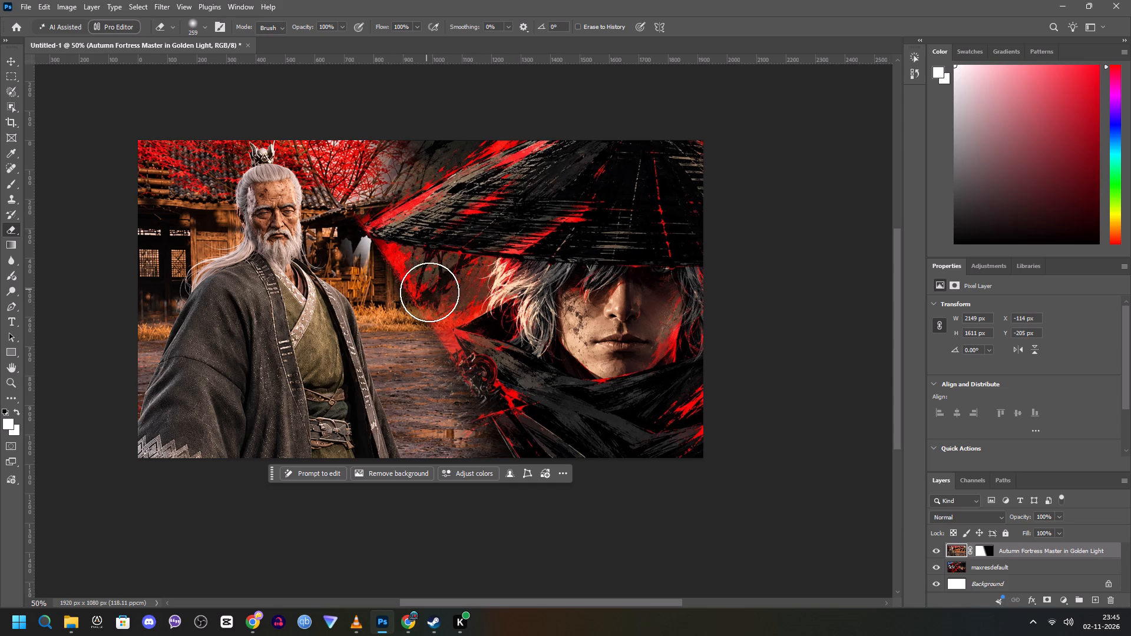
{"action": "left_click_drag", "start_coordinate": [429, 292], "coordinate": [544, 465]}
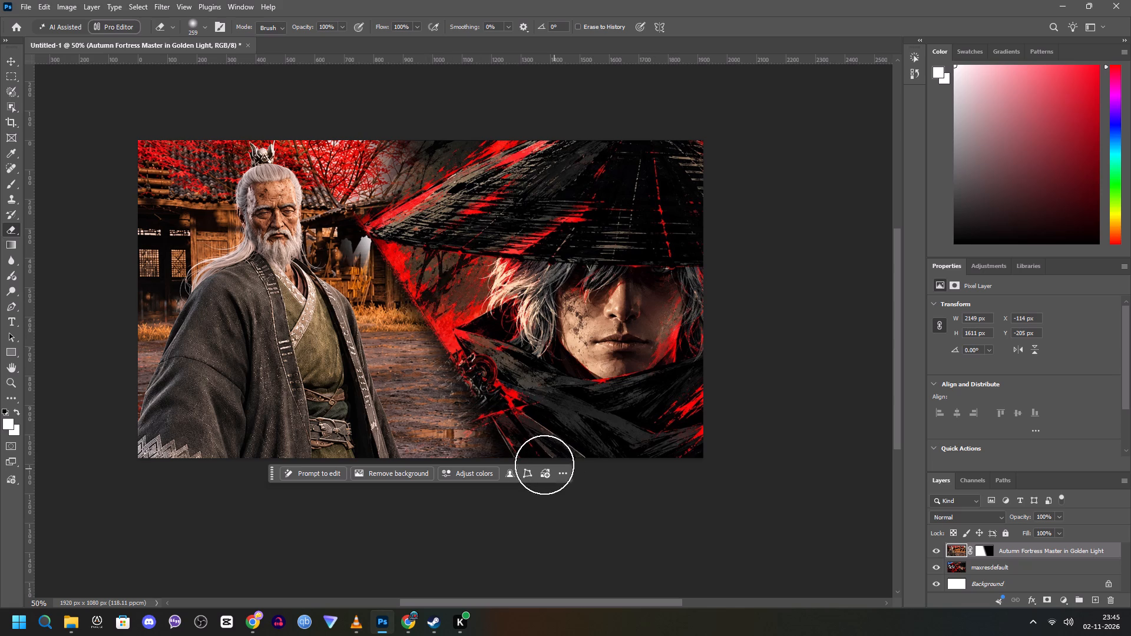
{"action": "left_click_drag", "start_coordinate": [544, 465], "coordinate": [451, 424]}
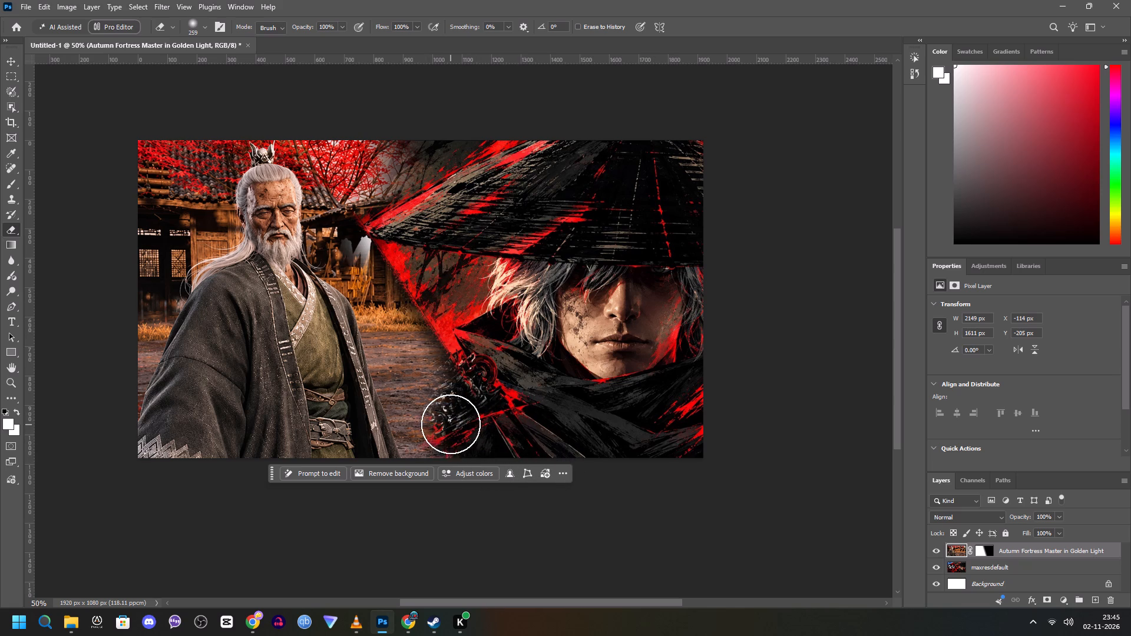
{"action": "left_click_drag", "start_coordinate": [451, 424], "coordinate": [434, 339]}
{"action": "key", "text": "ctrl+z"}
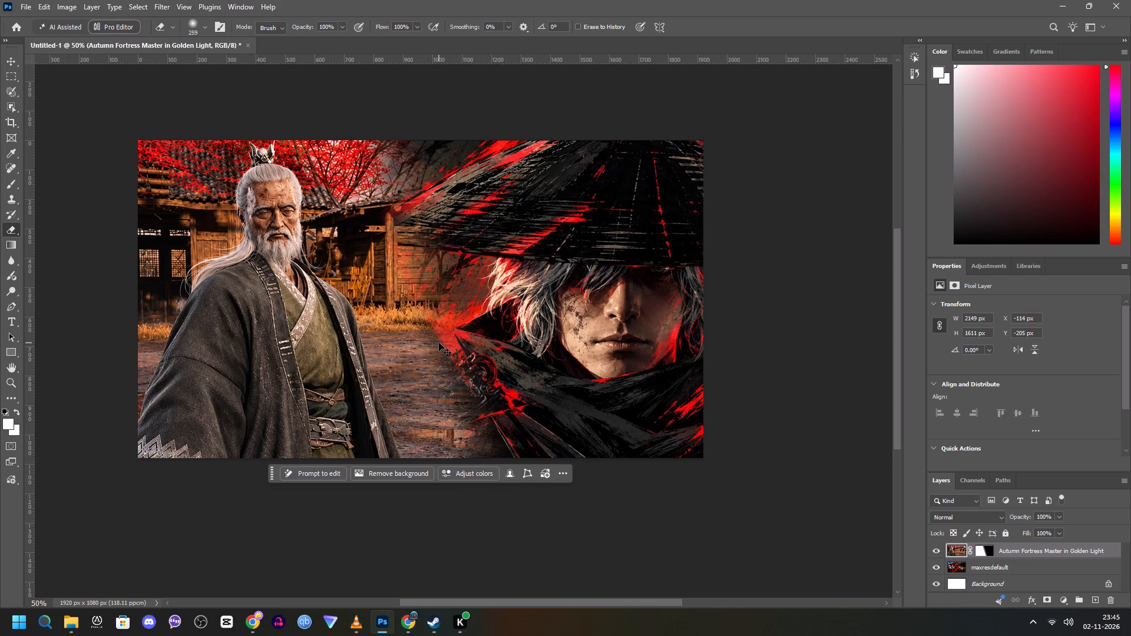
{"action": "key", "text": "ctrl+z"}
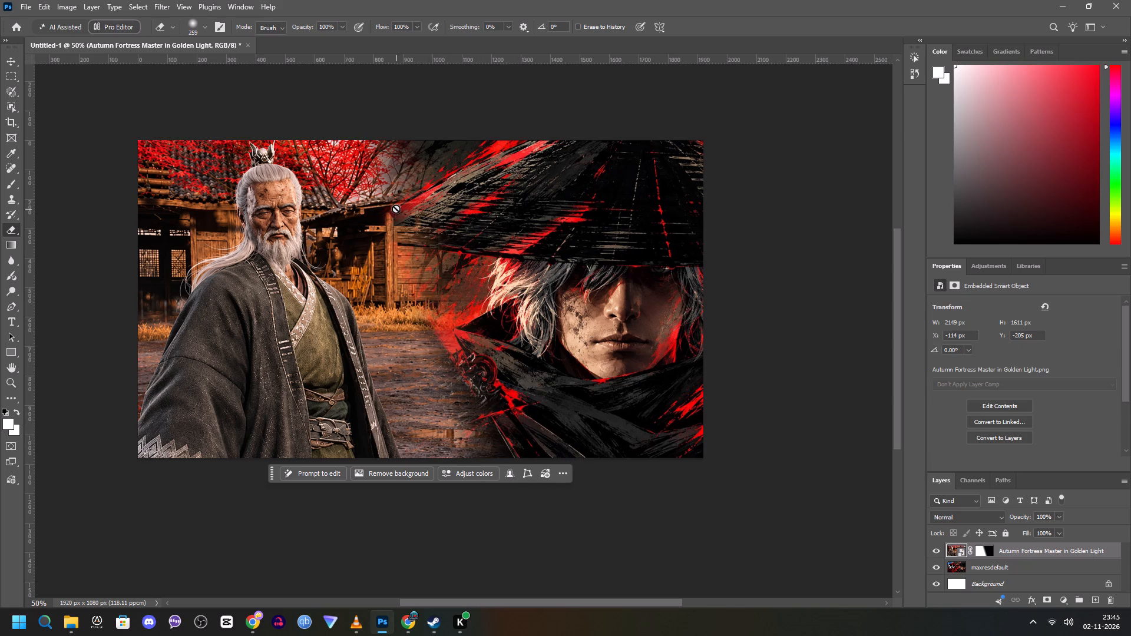
Rasterize the Autumn Fortress Master in Golden Light smart object again for erasing.
{"action": "left_click", "coordinate": [401, 225]}
{"action": "left_click", "coordinate": [511, 226]}
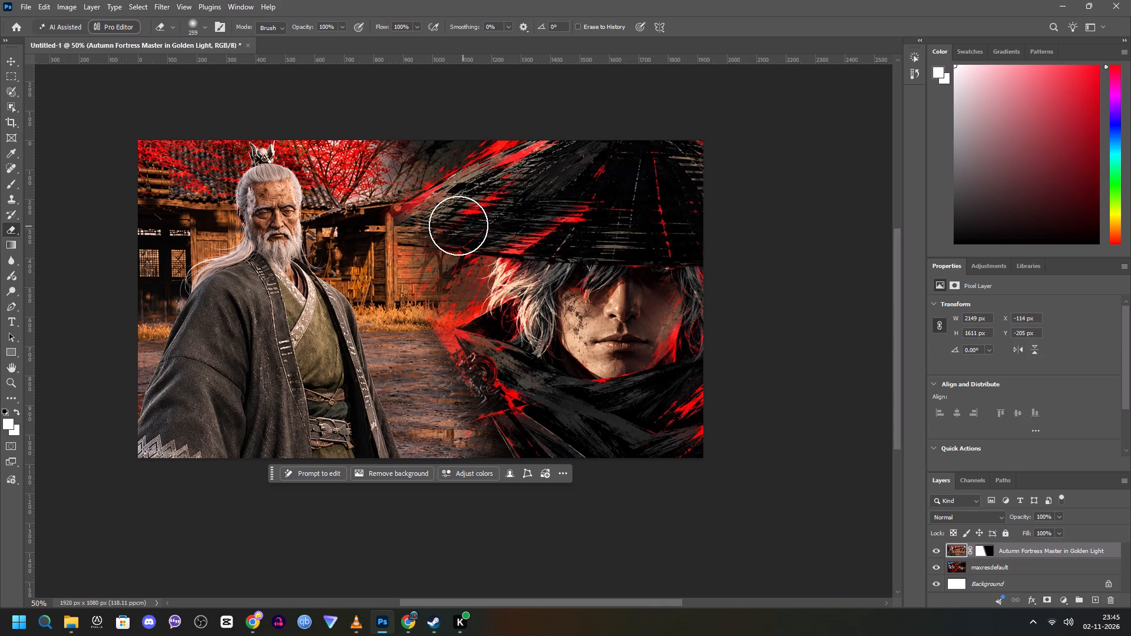
Erase the fortress picture along the blend, from the straw hat's brim tip down over the sword handle and guard to the canvas's bottom edge.
{"action": "left_click_drag", "start_coordinate": [414, 218], "coordinate": [393, 224]}
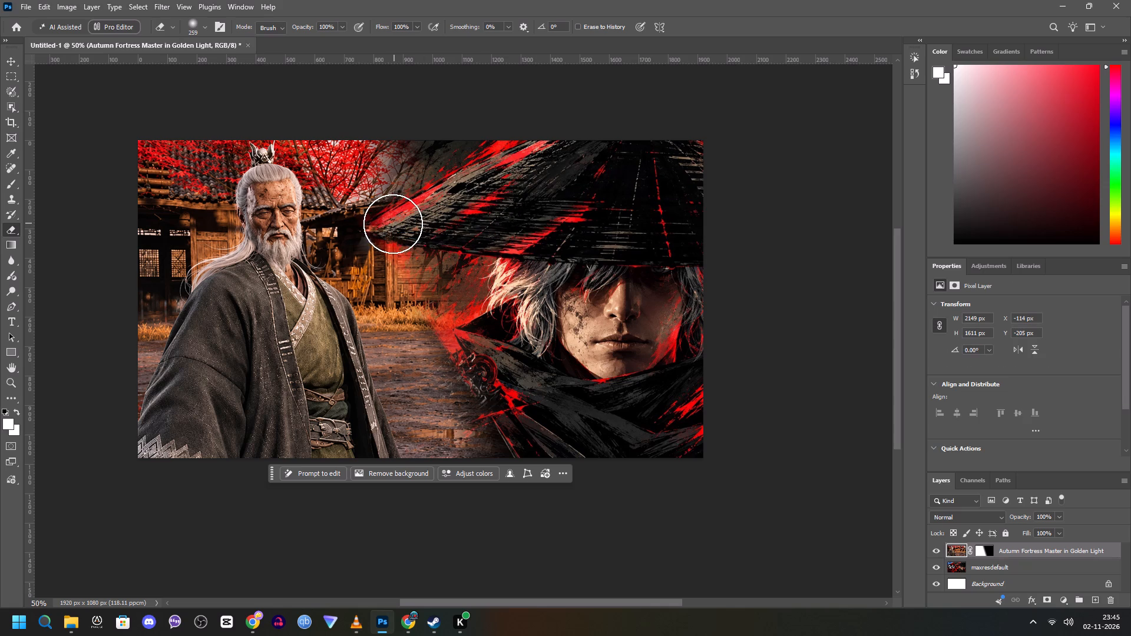
{"action": "left_click_drag", "start_coordinate": [393, 224], "coordinate": [388, 220]}
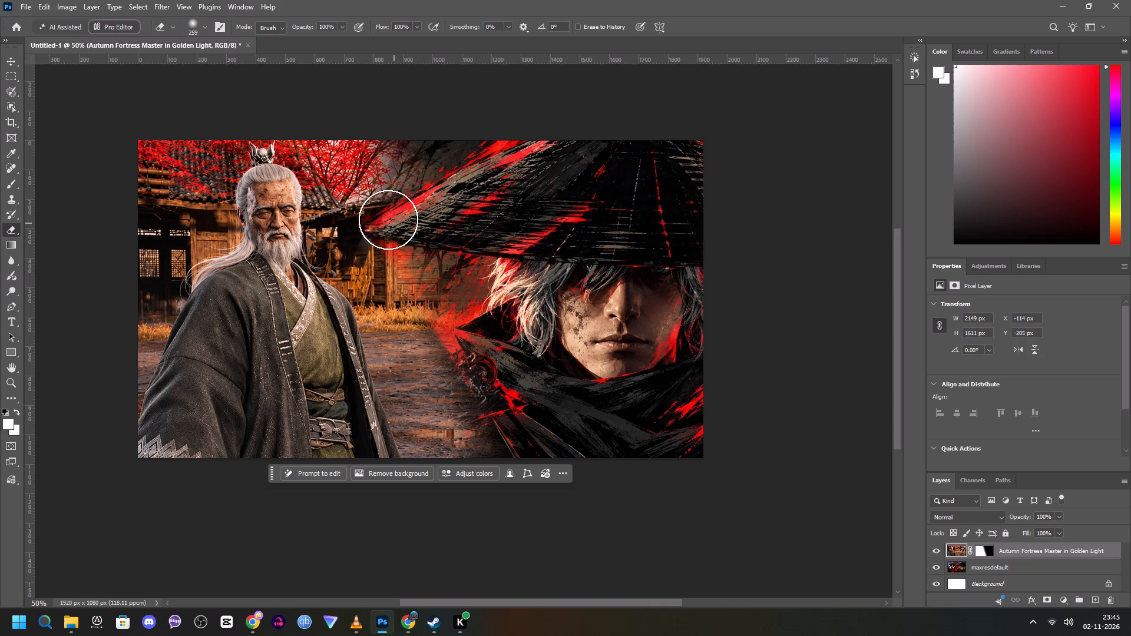
{"action": "left_click_drag", "start_coordinate": [388, 220], "coordinate": [522, 415]}
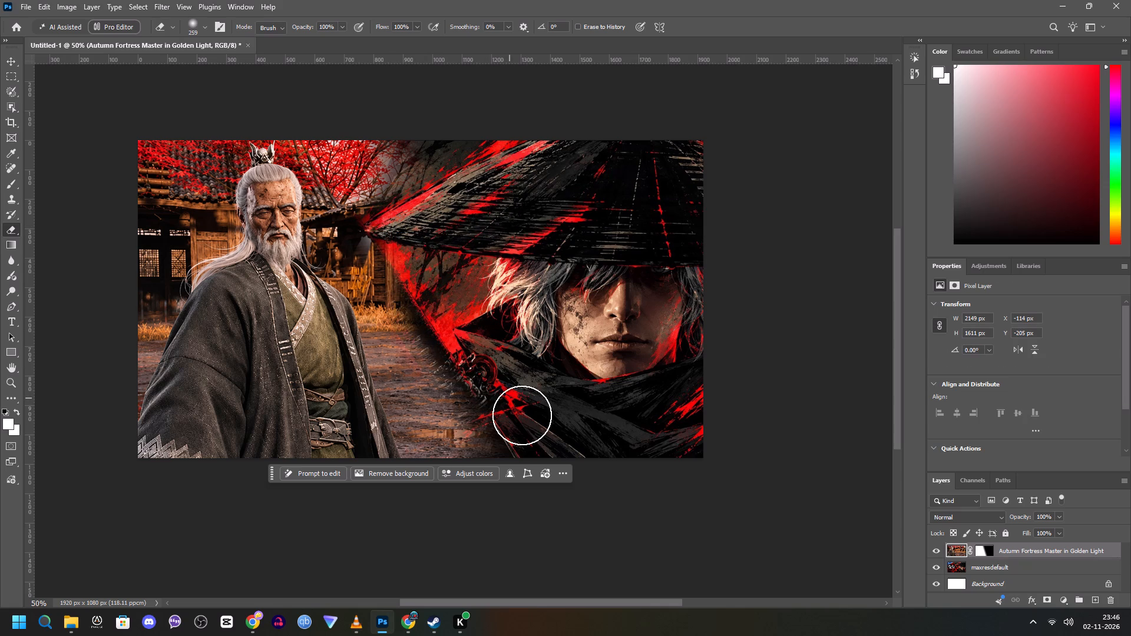
{"action": "left_click_drag", "start_coordinate": [522, 415], "coordinate": [400, 292]}
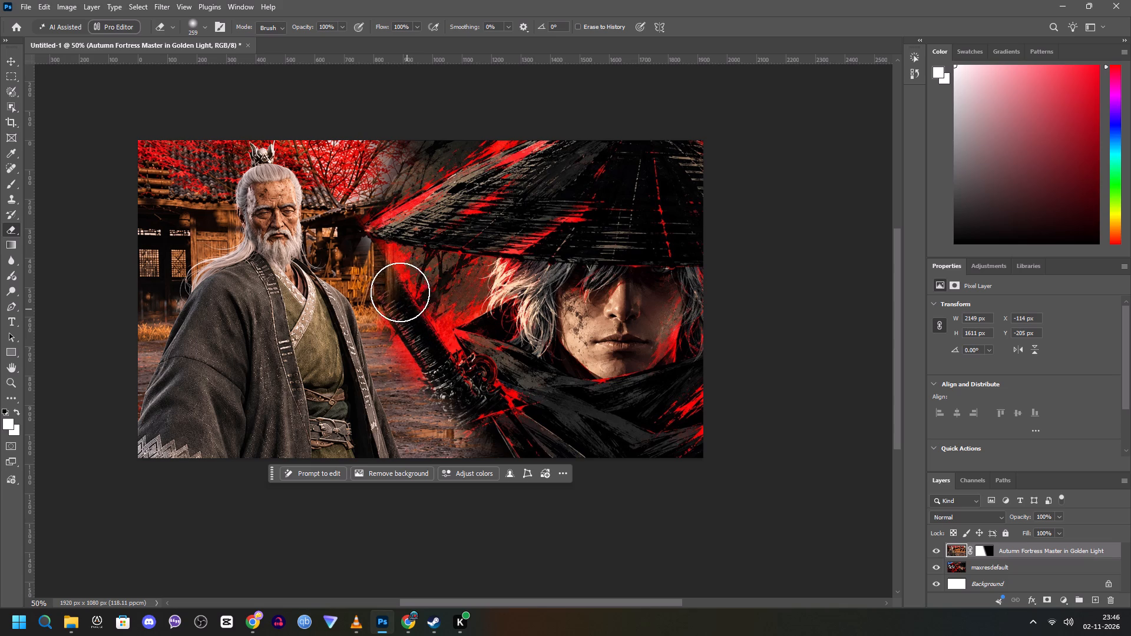
{"action": "left_click_drag", "start_coordinate": [400, 292], "coordinate": [479, 428]}
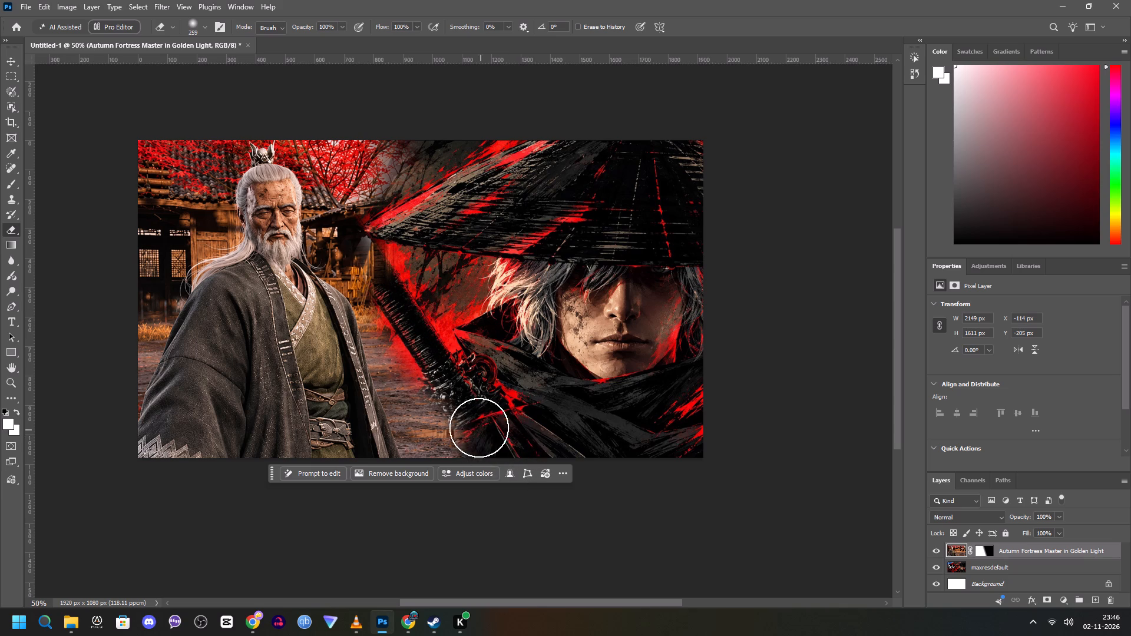
{"action": "left_click_drag", "start_coordinate": [479, 428], "coordinate": [445, 462]}
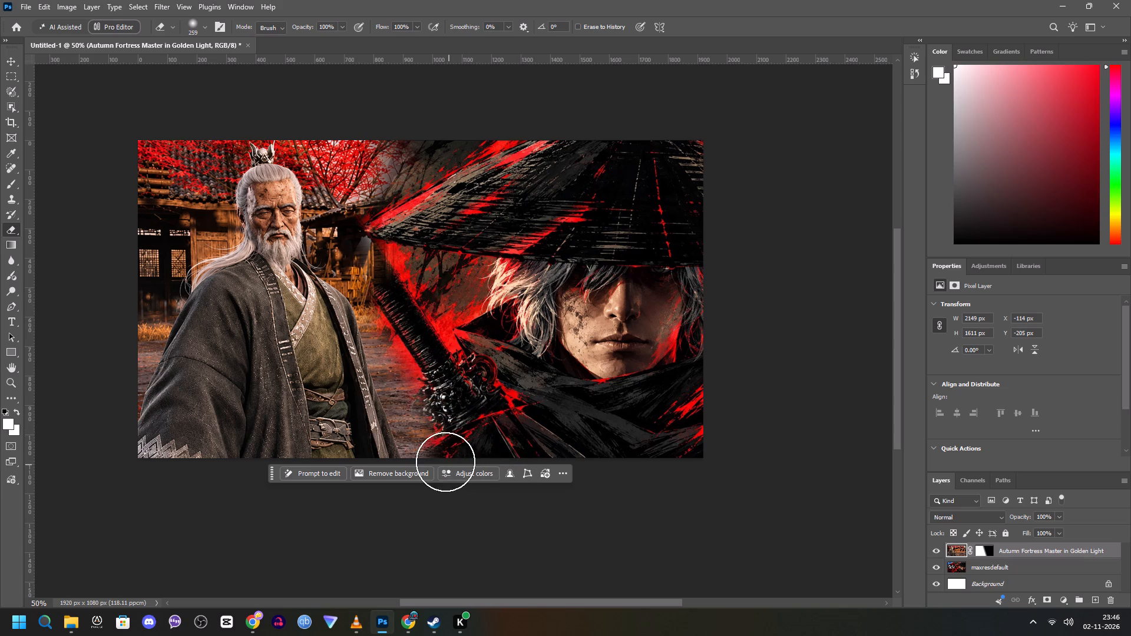
{"action": "left_click_drag", "start_coordinate": [445, 462], "coordinate": [430, 412]}
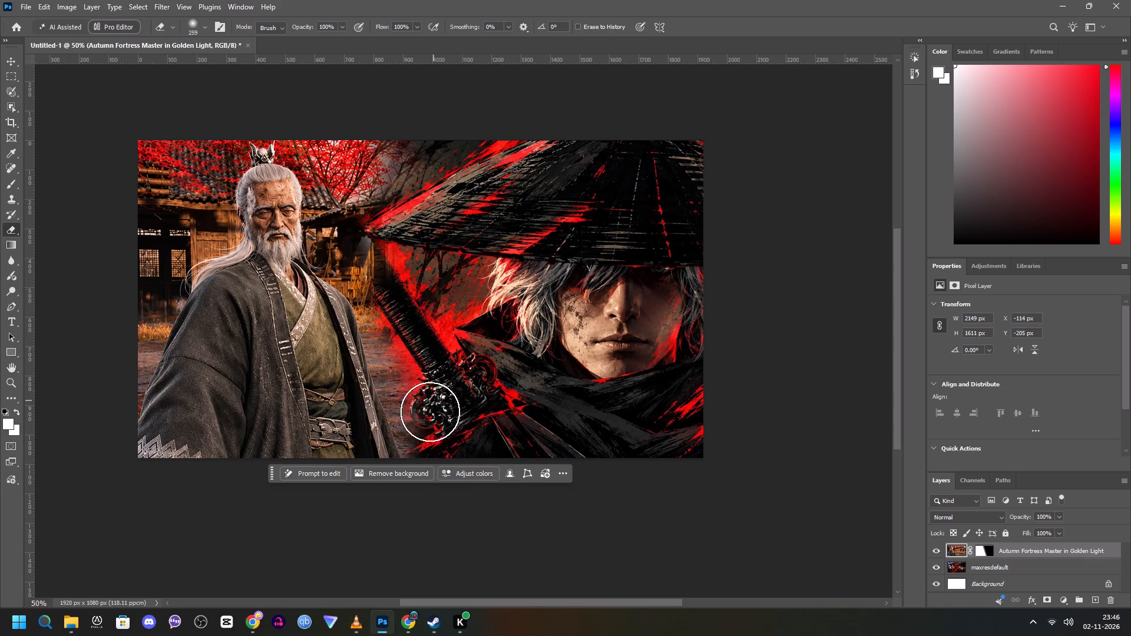
{"action": "left_click_drag", "start_coordinate": [430, 412], "coordinate": [465, 453]}
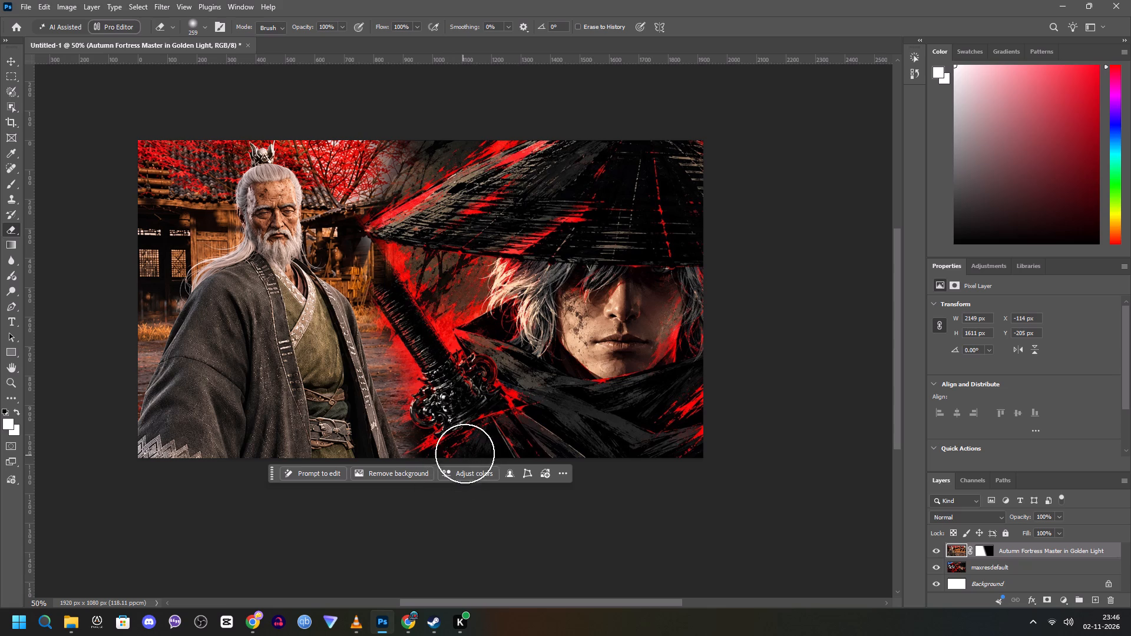
{"action": "left_click_drag", "start_coordinate": [465, 453], "coordinate": [478, 441]}
Set up the image export as a 1920 x 1080 JPG with quality 7 and proceed to saving.
{"action": "left_click", "coordinate": [16, 4]}
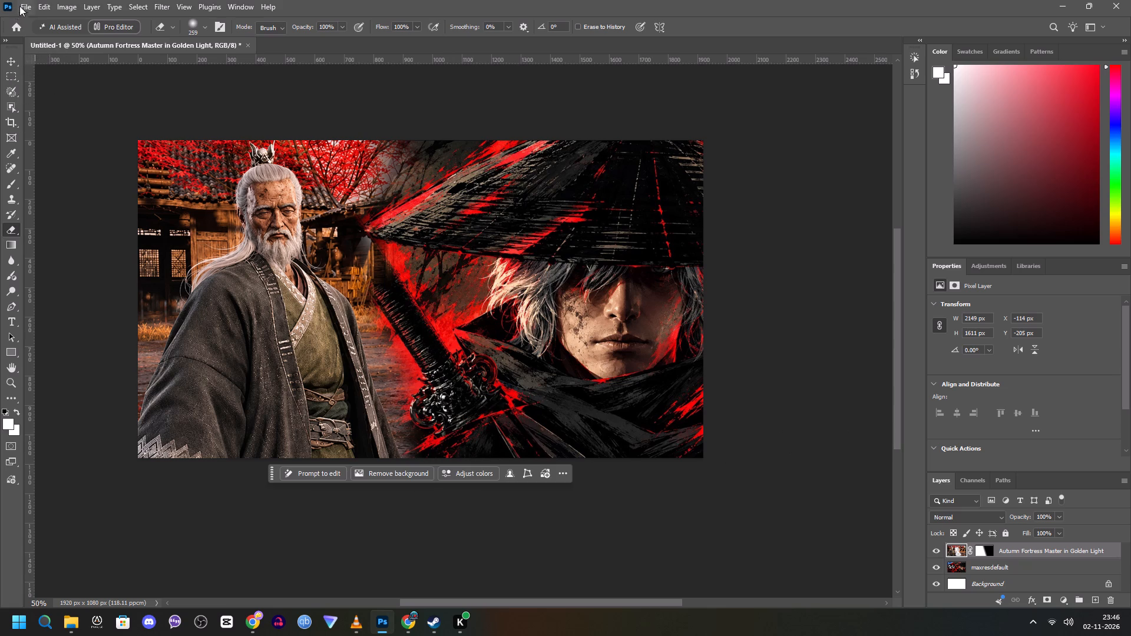
{"action": "left_click", "coordinate": [24, 0]}
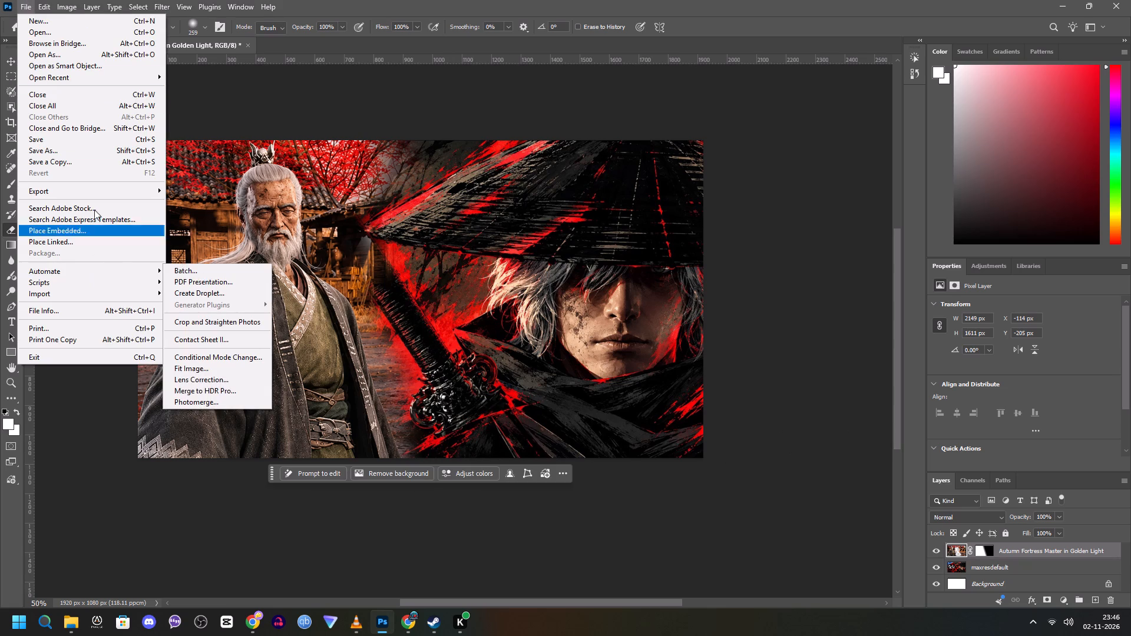
{"action": "left_click", "coordinate": [161, 191]}
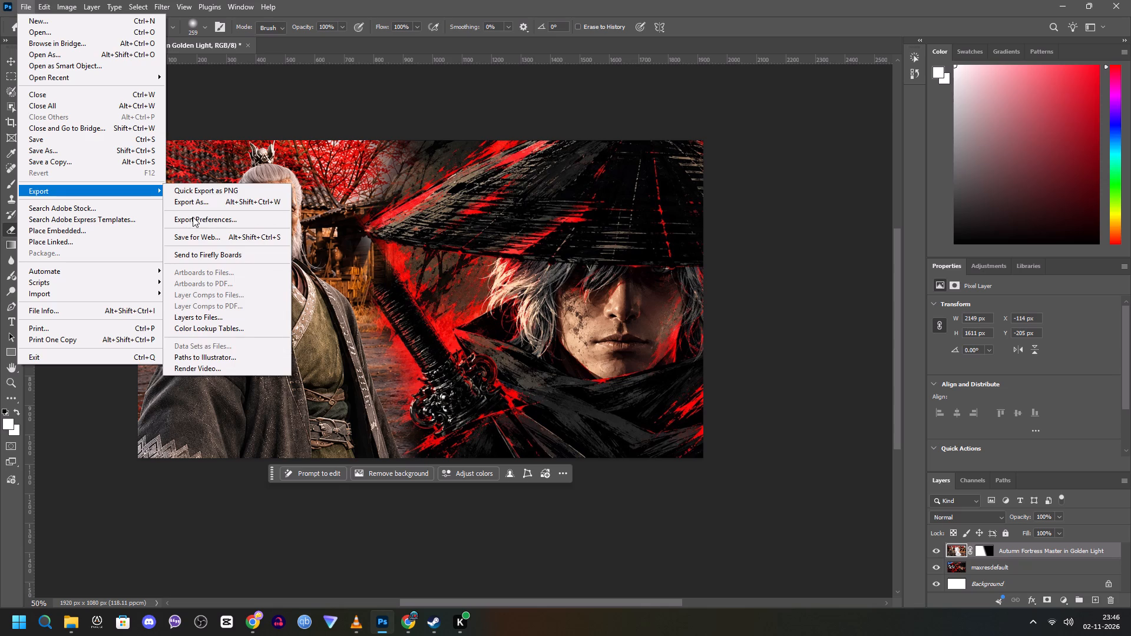
{"action": "left_click", "coordinate": [197, 203]}
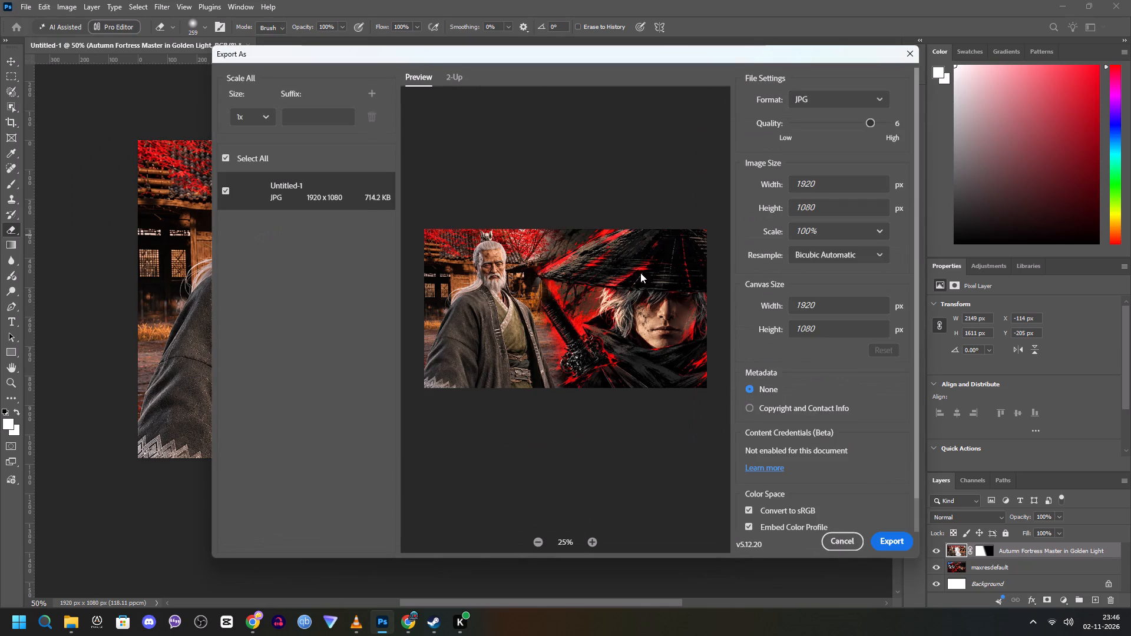
{"action": "left_click_drag", "start_coordinate": [876, 122], "coordinate": [1007, 123]}
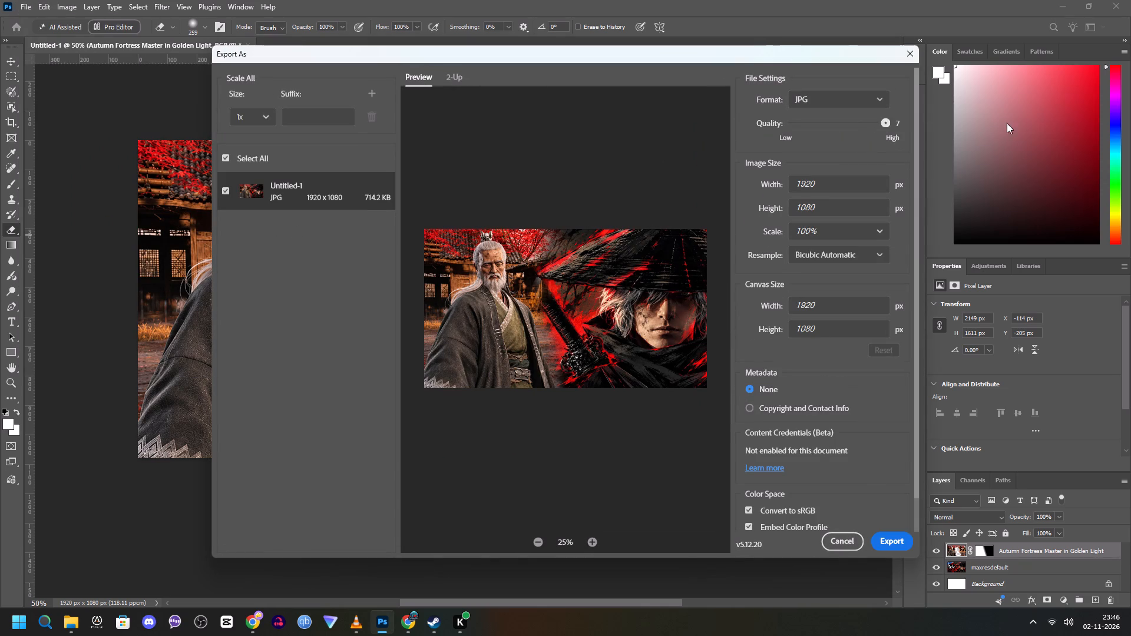
{"action": "left_click_drag", "start_coordinate": [1007, 123], "coordinate": [1003, 125]}
{"action": "left_click", "coordinate": [906, 537]}
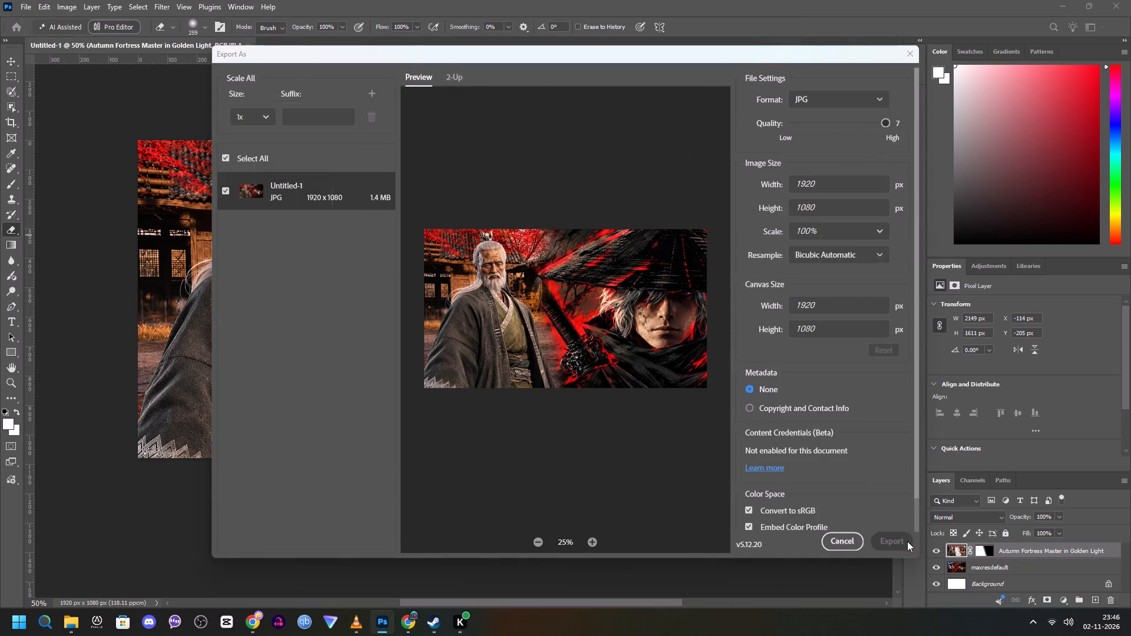
Export the JPG to the Desktop folder with the file name Untitled-1 pbz.
{"action": "left_click", "coordinate": [249, 183]}
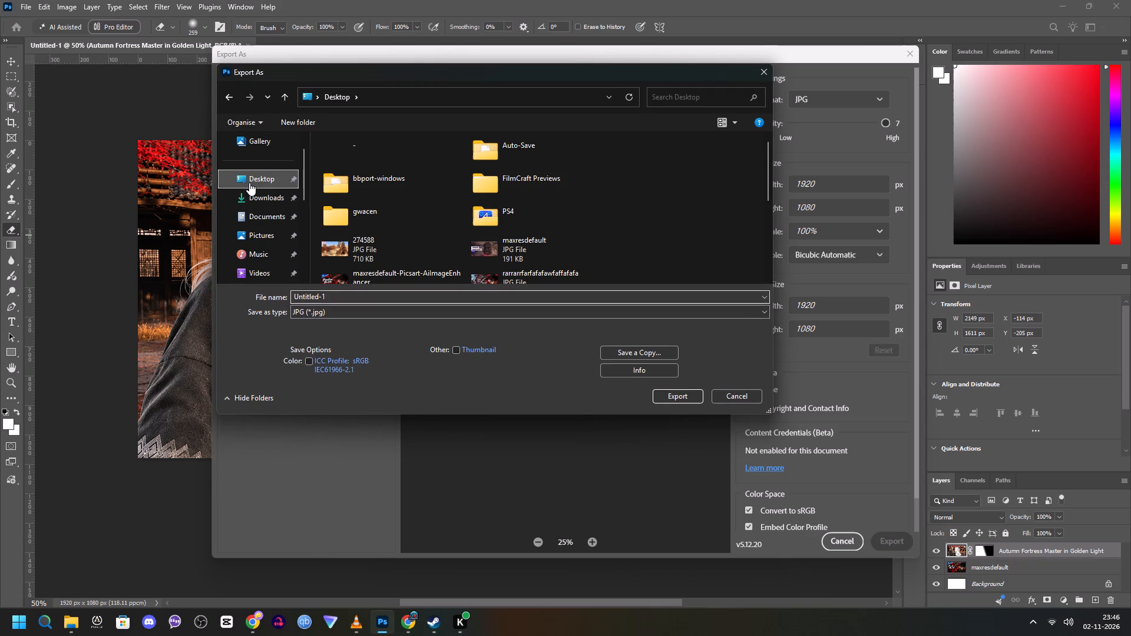
{"action": "scroll", "coordinate": [319, 233], "scroll_direction": "up", "scroll_amount": 6}
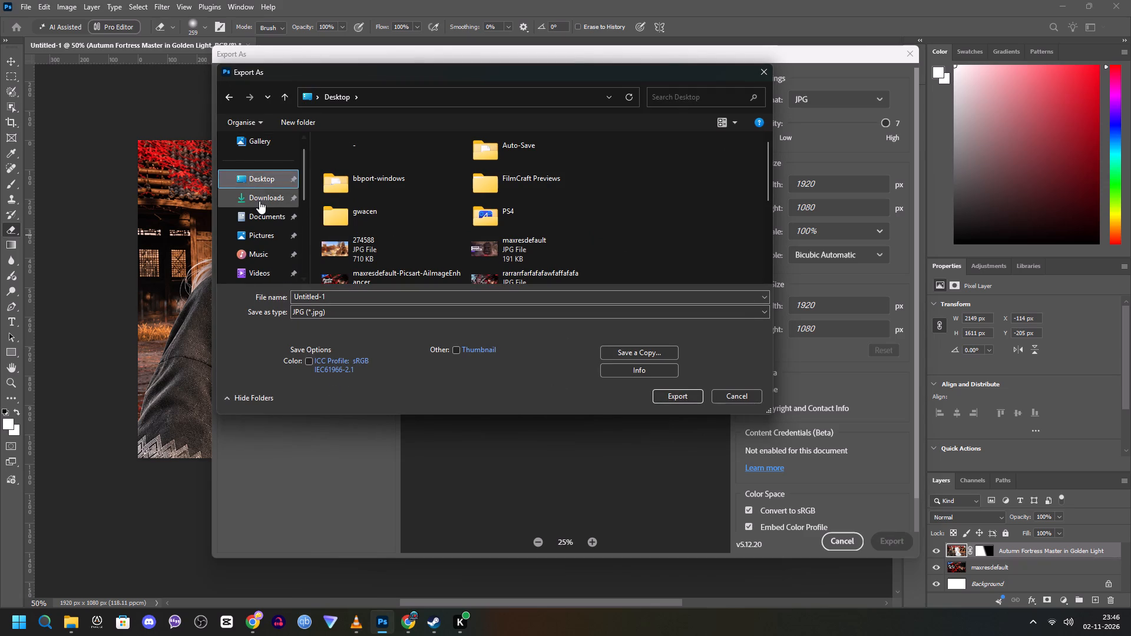
{"action": "left_click", "coordinate": [259, 201]}
{"action": "scroll", "coordinate": [325, 237], "scroll_direction": "up", "scroll_amount": 6}
{"action": "scroll", "coordinate": [289, 176], "scroll_direction": "up", "scroll_amount": 7}
{"action": "left_click", "coordinate": [262, 200]}
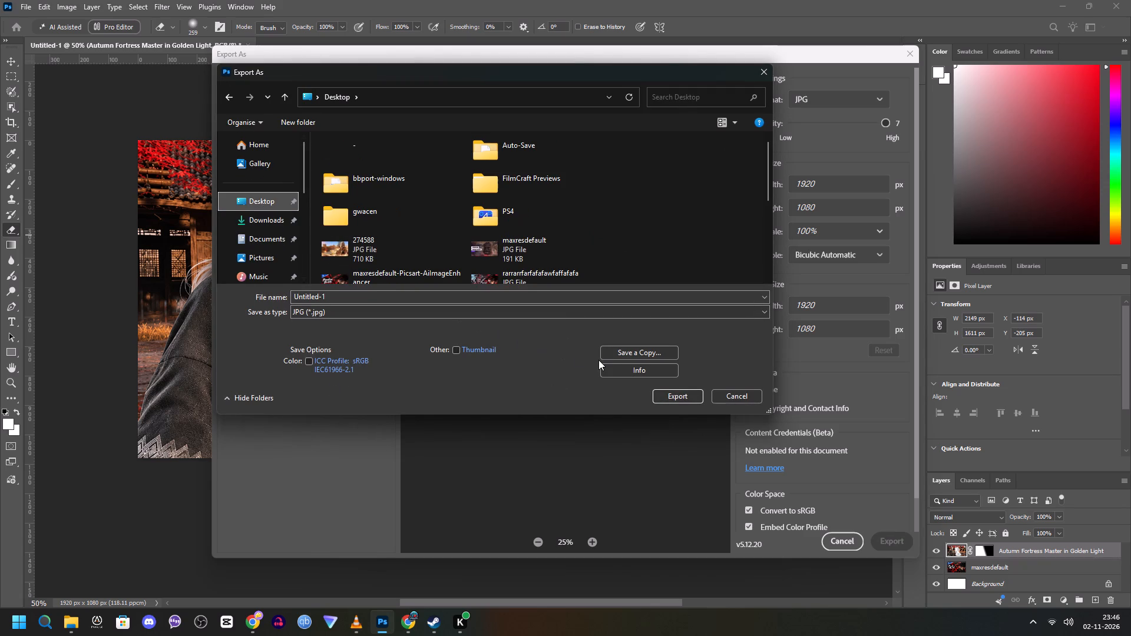
{"action": "left_click", "coordinate": [397, 287]}
{"action": "double_click", "coordinate": [388, 300]}
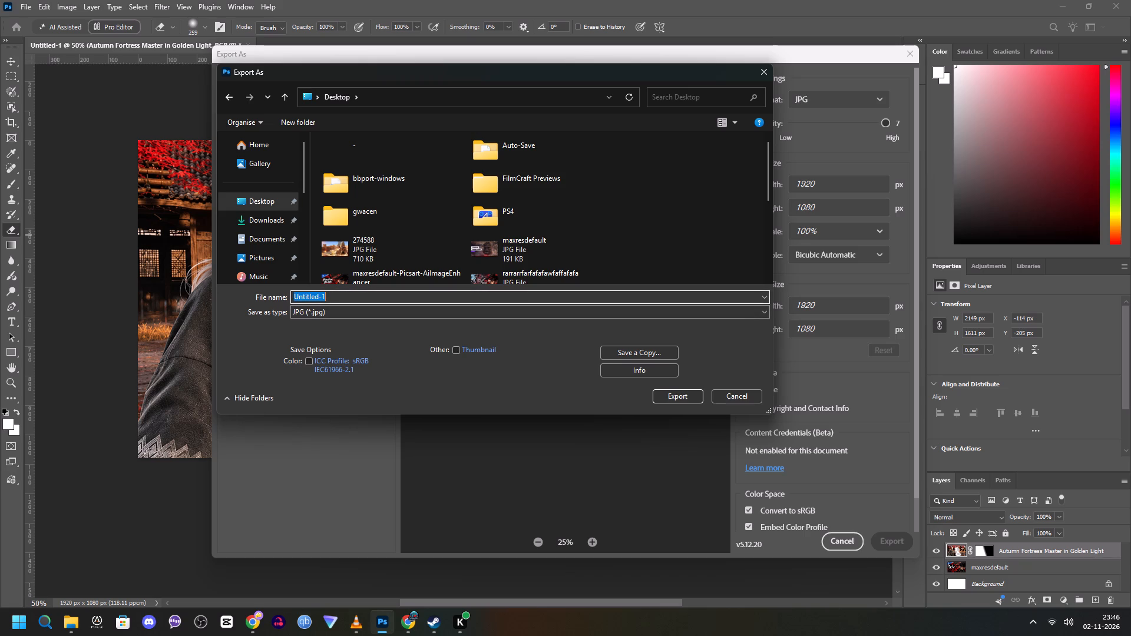
{"action": "left_click", "coordinate": [388, 300]}
{"action": "key", "text": "space"}
{"action": "key", "text": "p"}
{"action": "key", "text": "b"}
{"action": "key", "text": "z"}
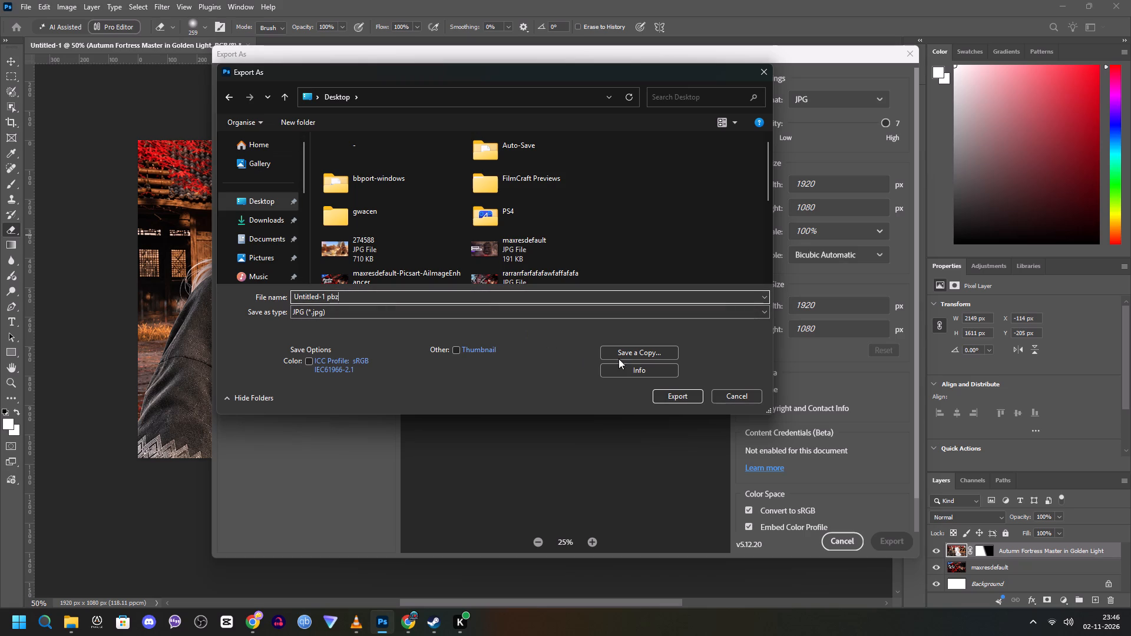
{"action": "left_click", "coordinate": [696, 400]}
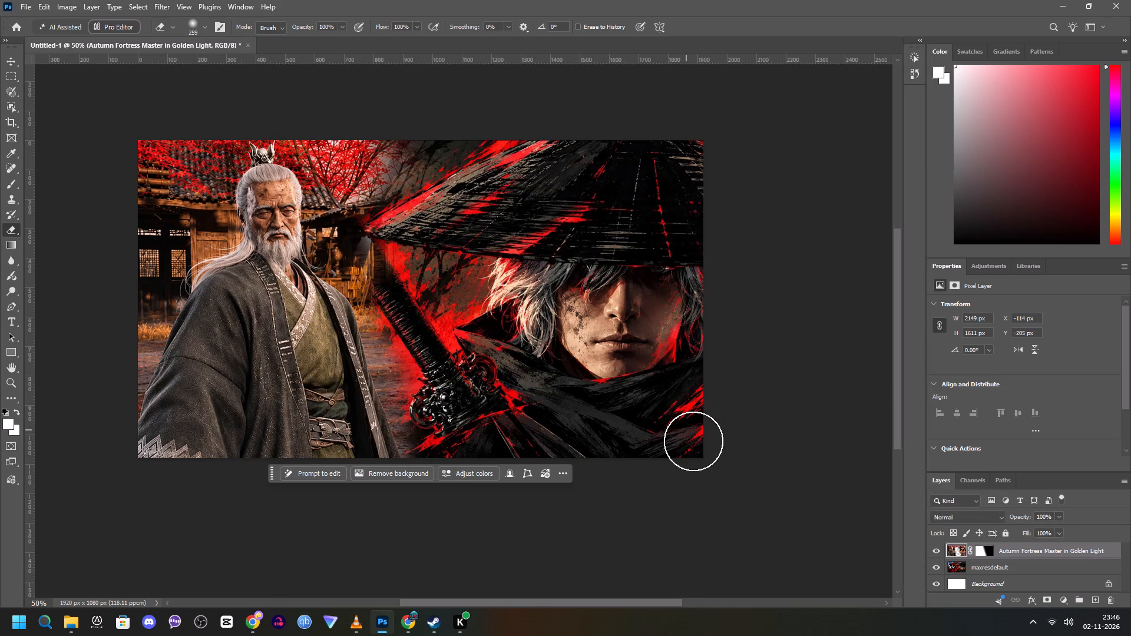